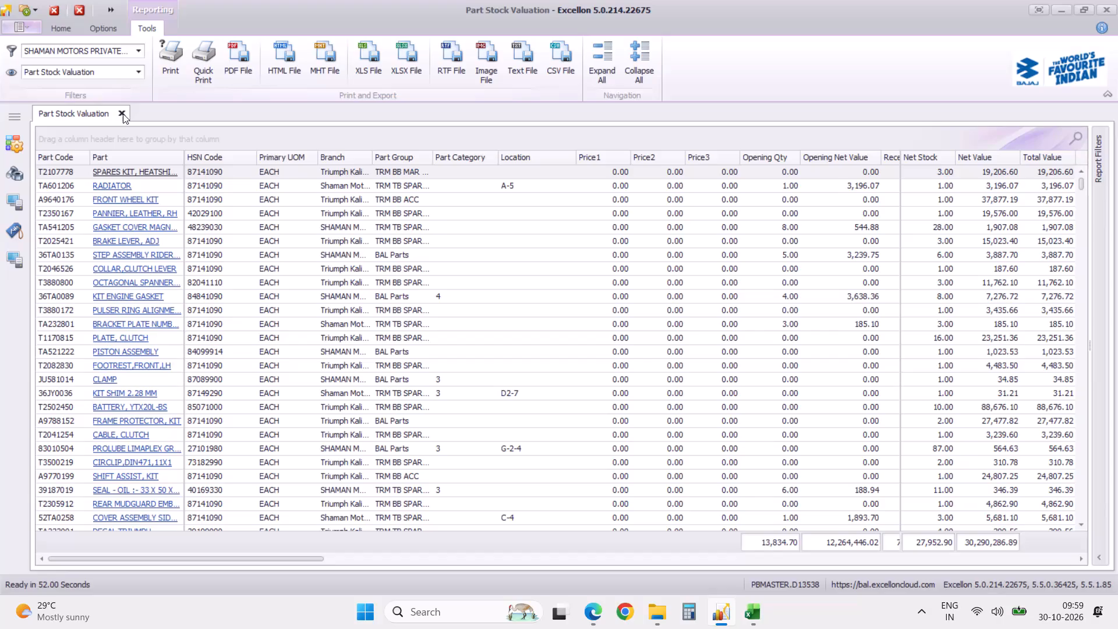
Close the Part Stock Valuation report and clear the "valu" search from the module navigation.
click(122, 114)
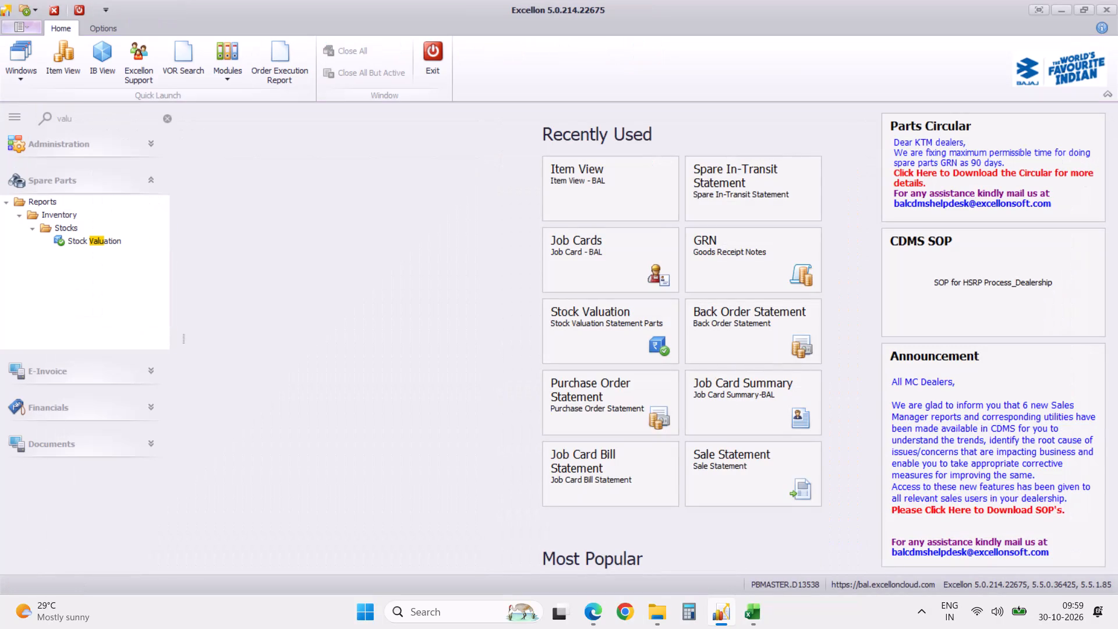
click(168, 119)
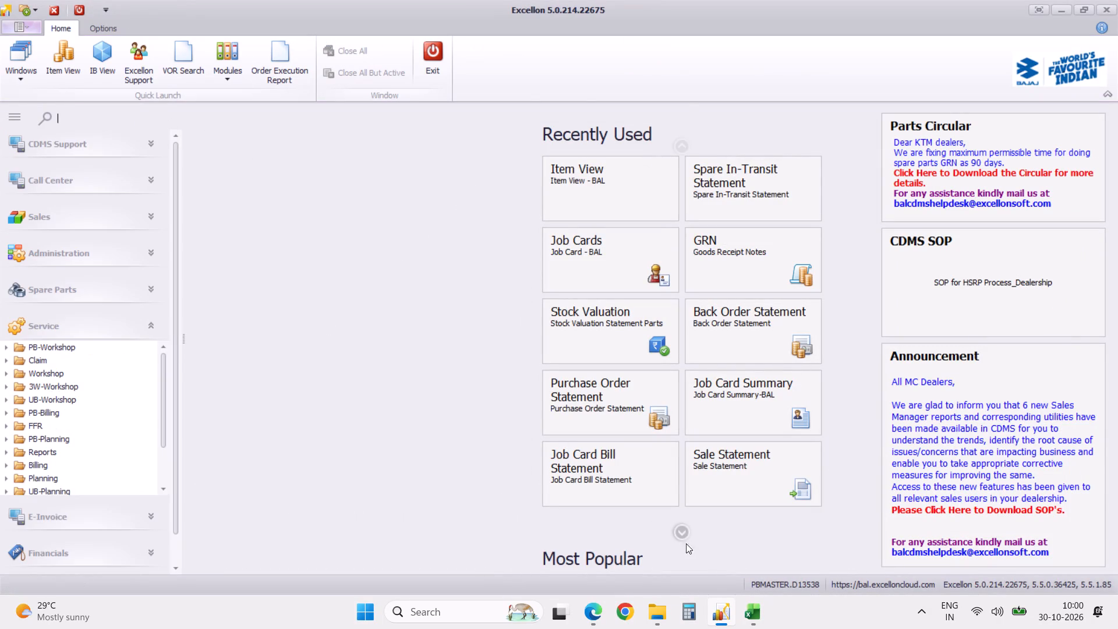
Switch to the Spare Issue Statement-30102026 workbook in Excel and close it, saving its changes.
click(753, 613)
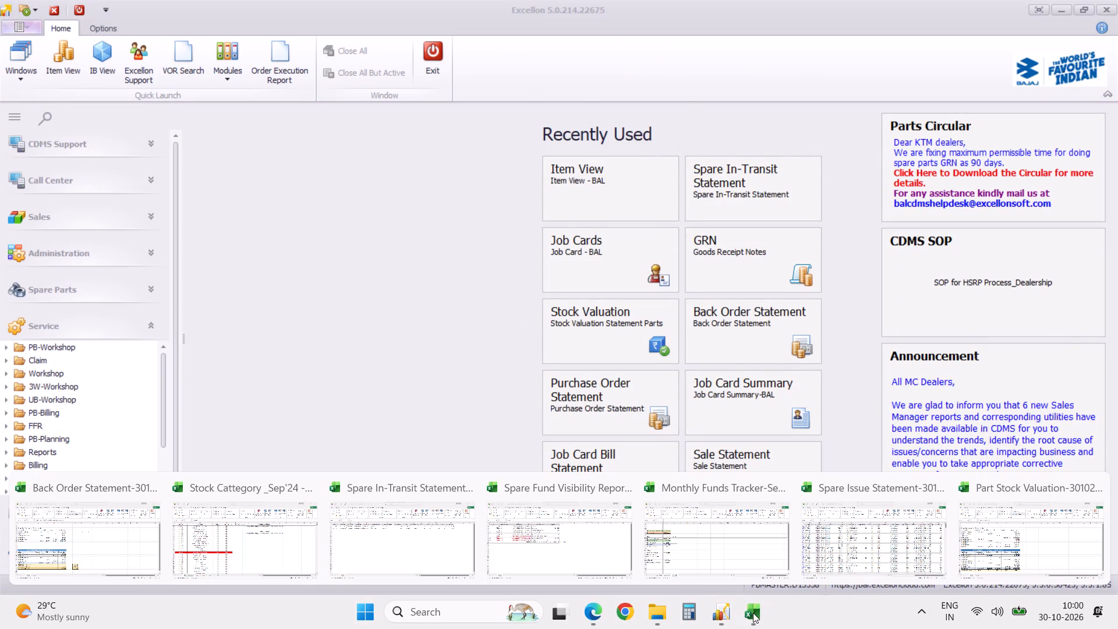
click(873, 521)
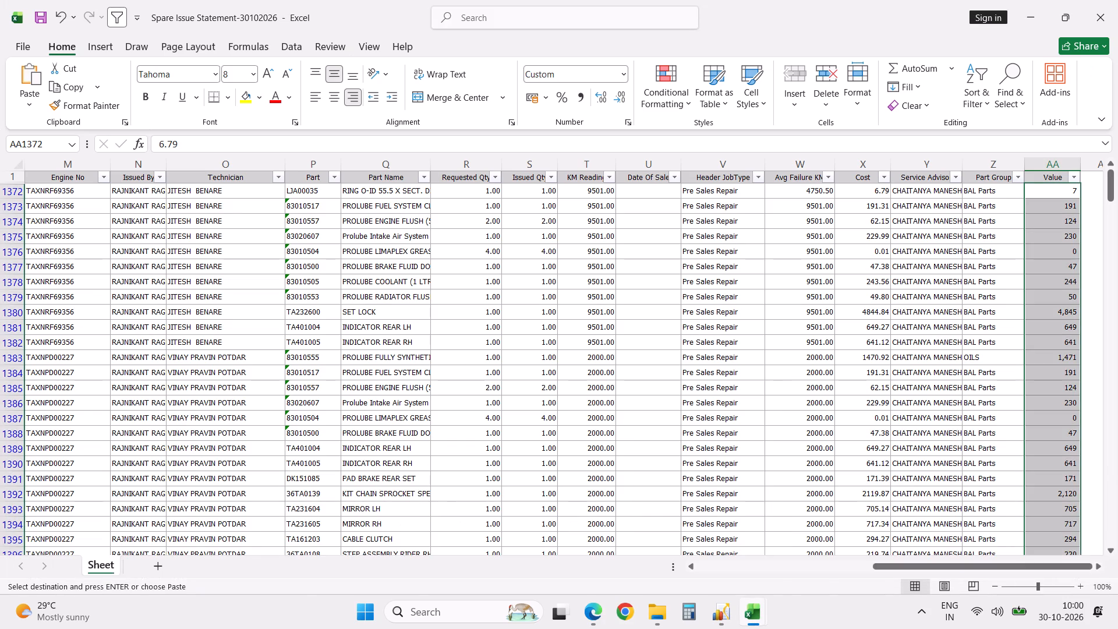
click(1100, 20)
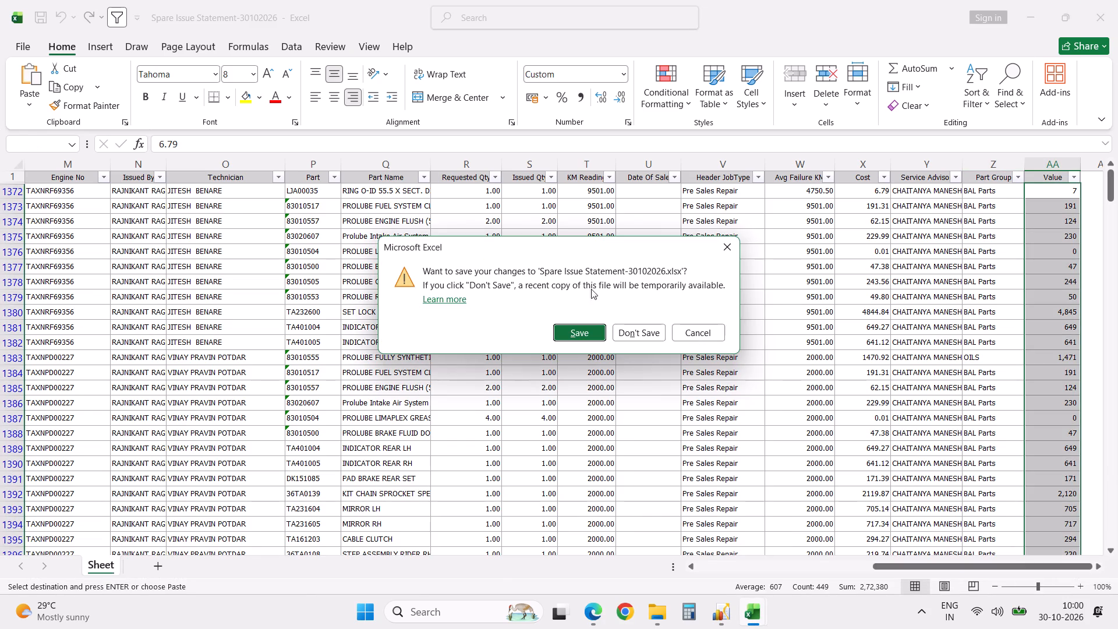
click(571, 335)
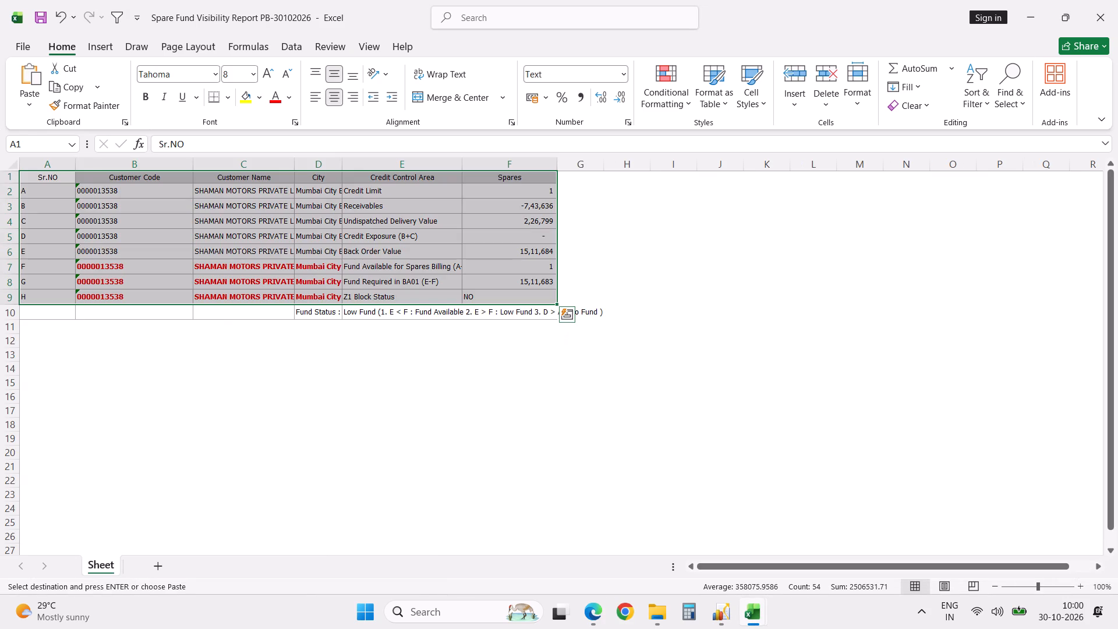
Close the Spare Fund Visibility Report PB-30102026 workbook.
click(1105, 23)
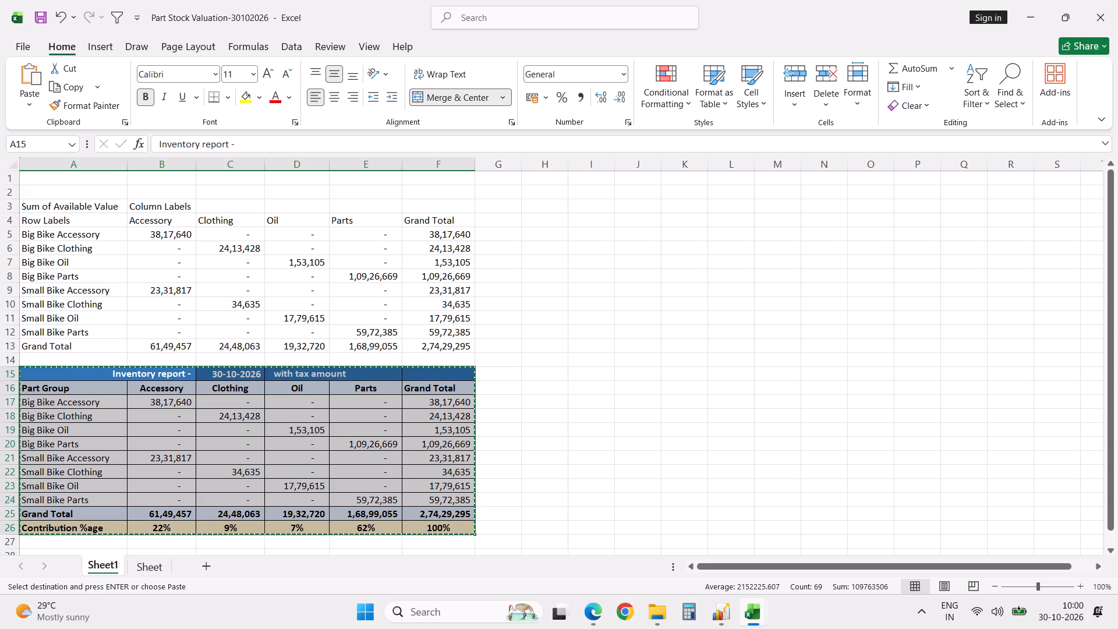
Save the Part Stock Valuation-30102026 workbook.
key(ctrl+s)
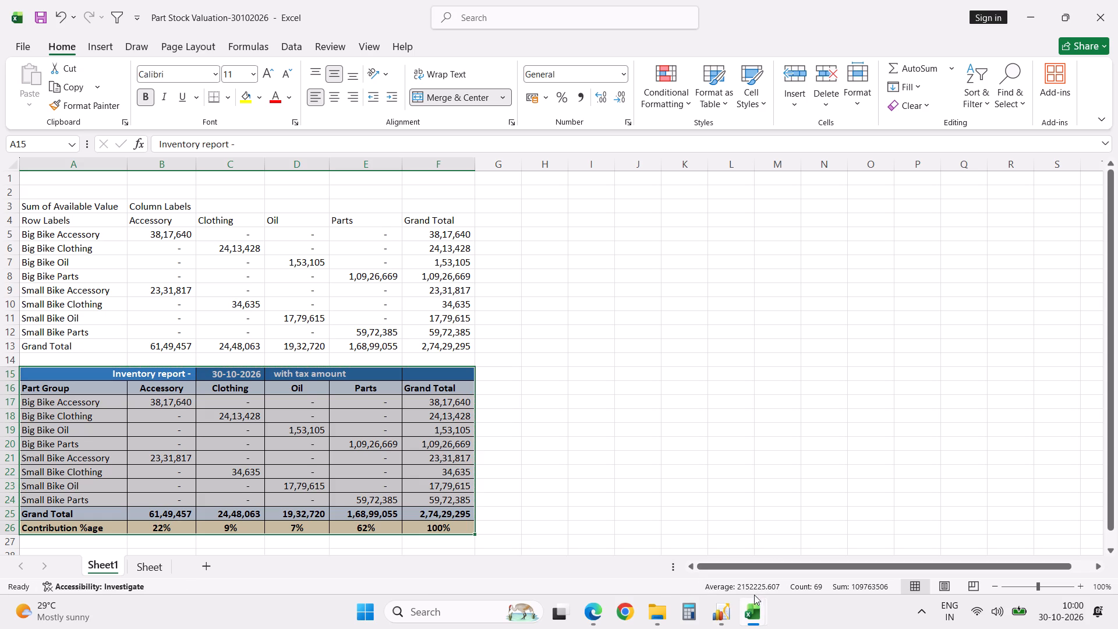
Switch back to Excellon and expand the Warranty folder within the Service module's Reports.
click(731, 607)
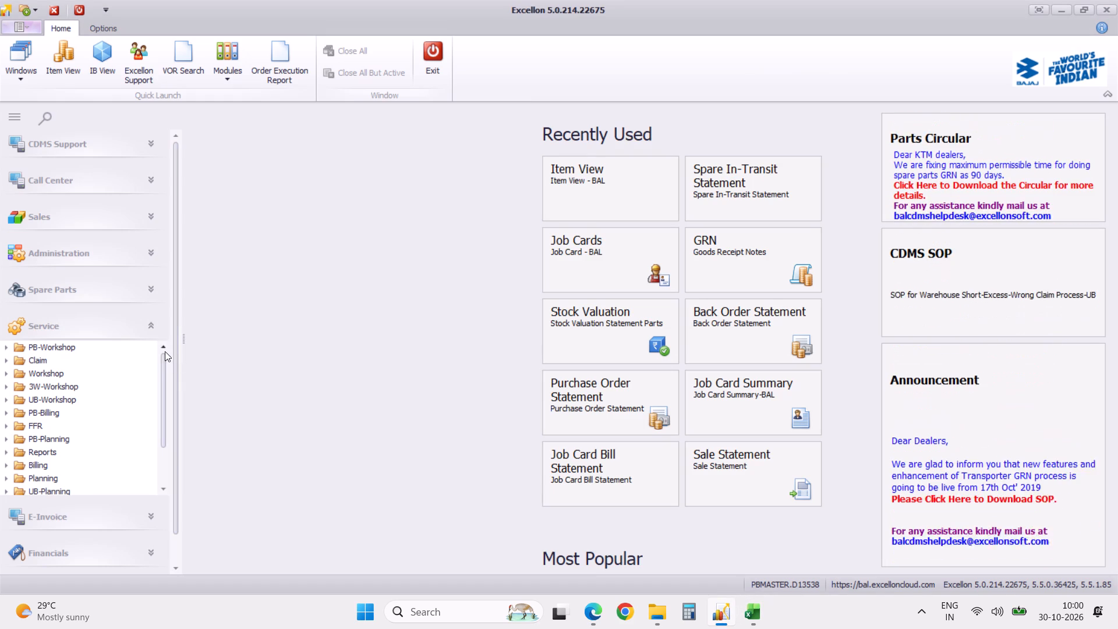
click(153, 327)
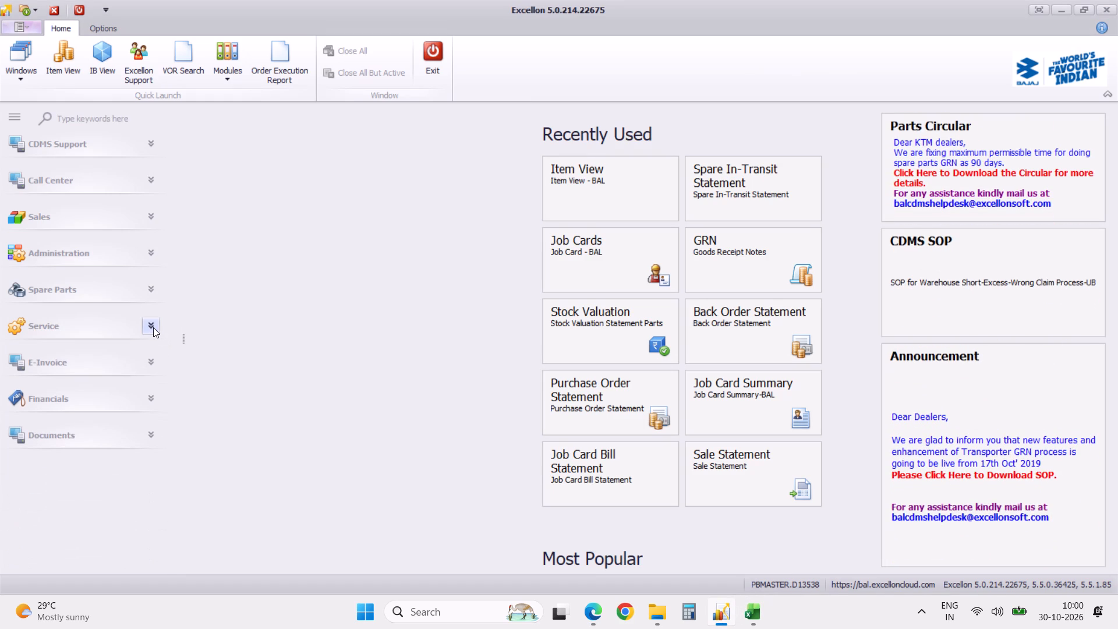
click(153, 327)
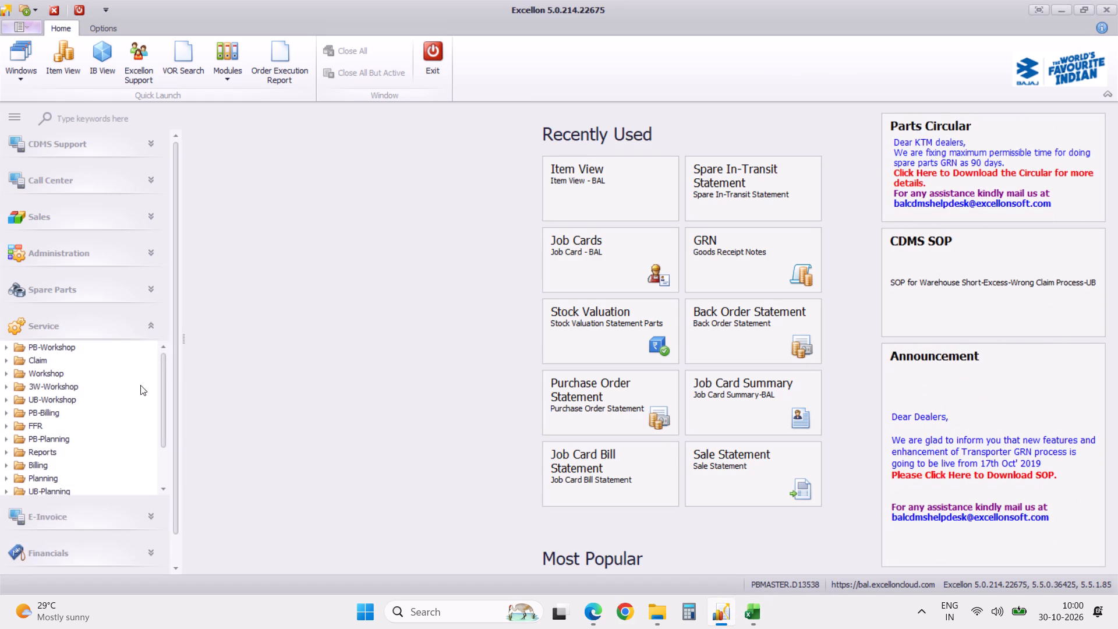
click(5, 453)
click(5, 453)
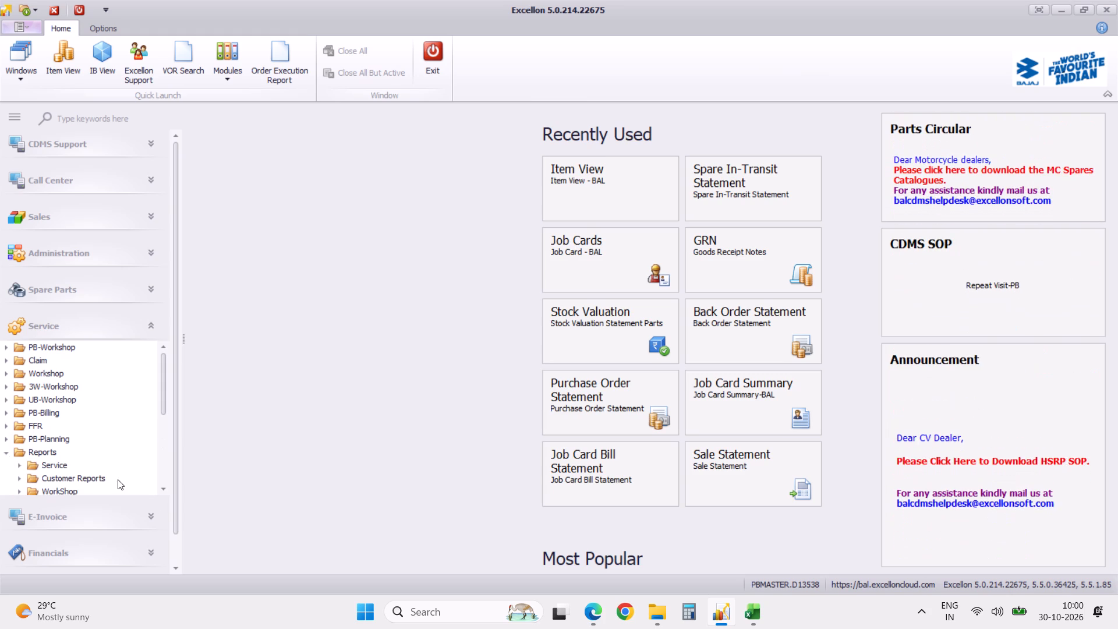
triple_click(164, 489)
double_click(164, 489)
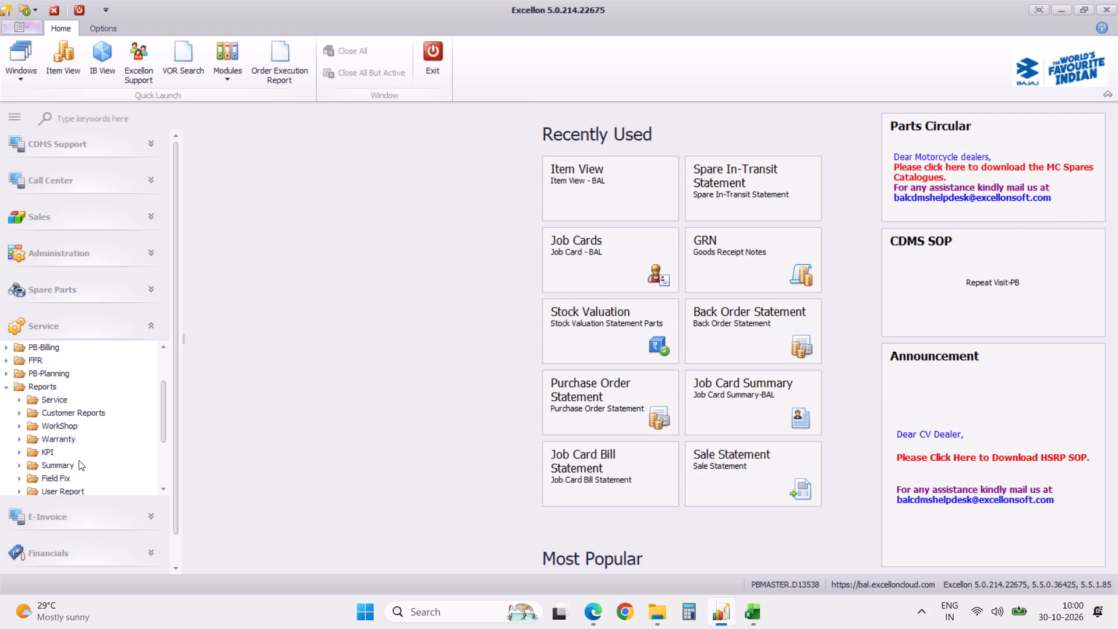
click(19, 439)
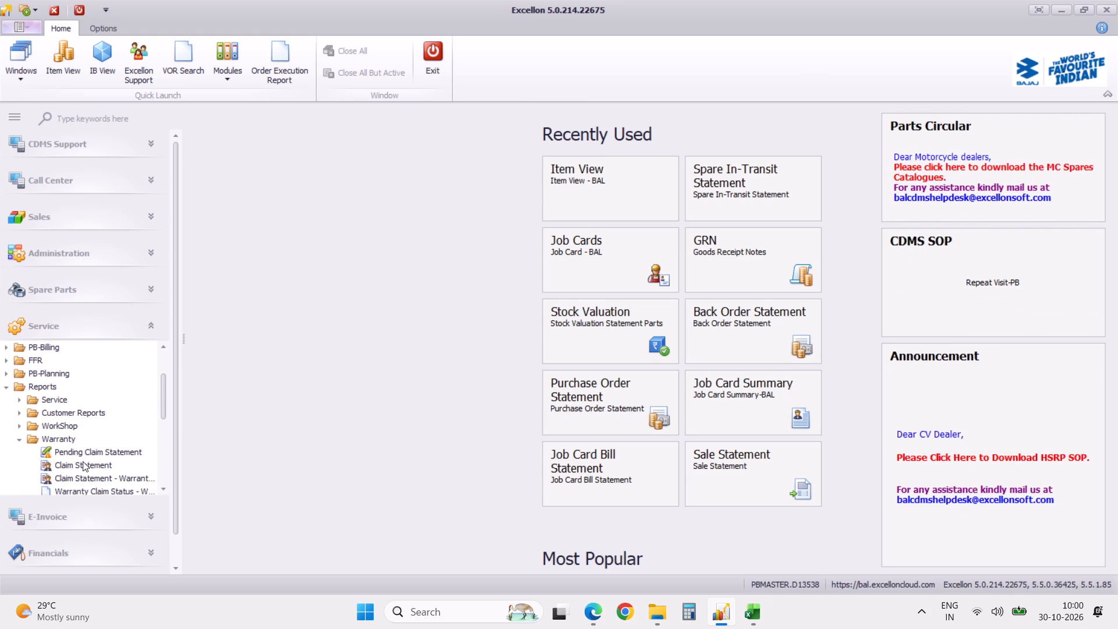
Widen the module navigation and look through the reports in the Warranty folder.
double_click(164, 489)
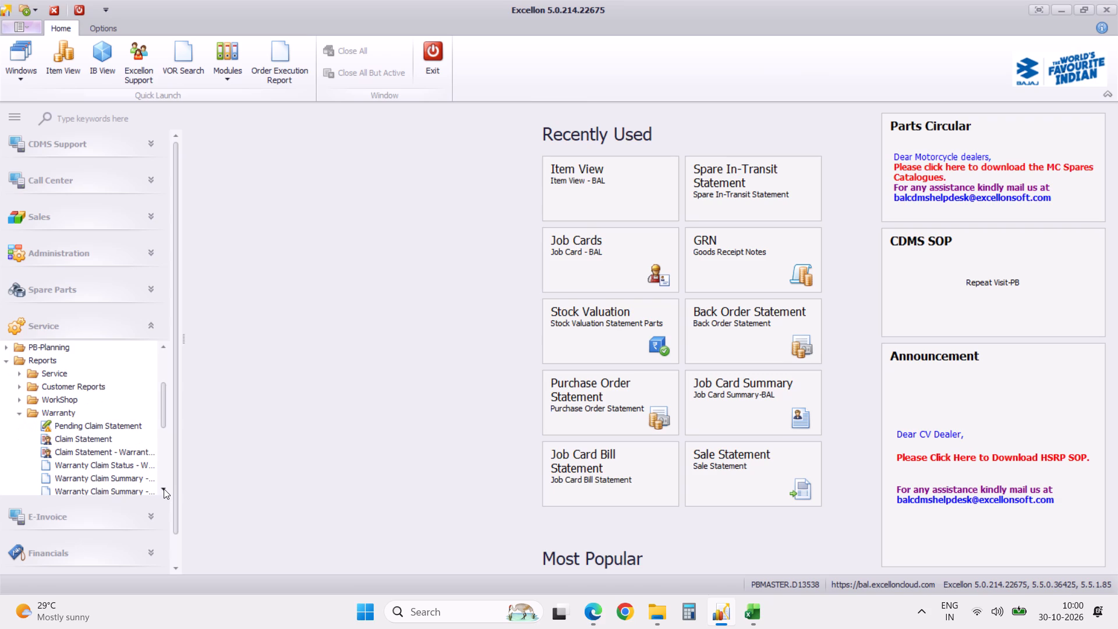
double_click(164, 489)
drag(184, 341, 207, 344)
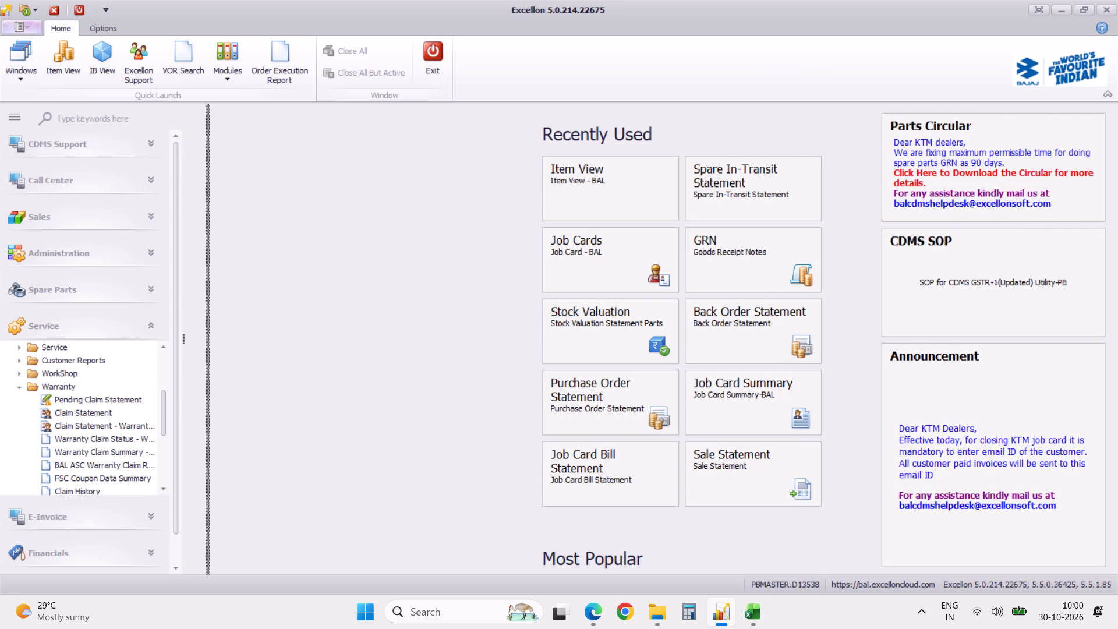
drag(207, 344, 227, 343)
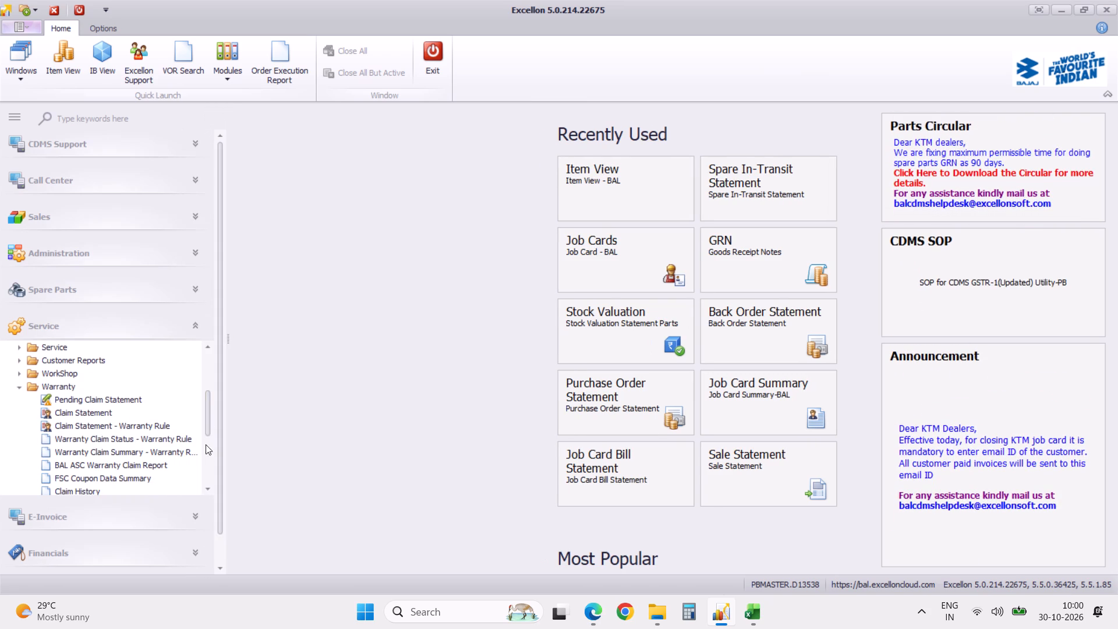
click(210, 490)
click(210, 490)
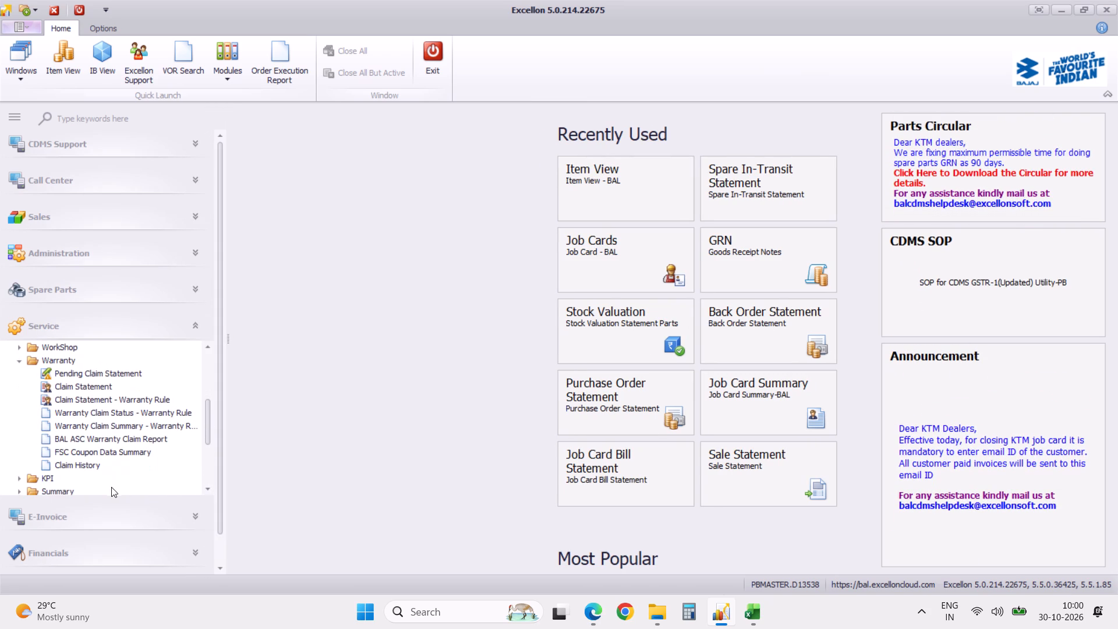
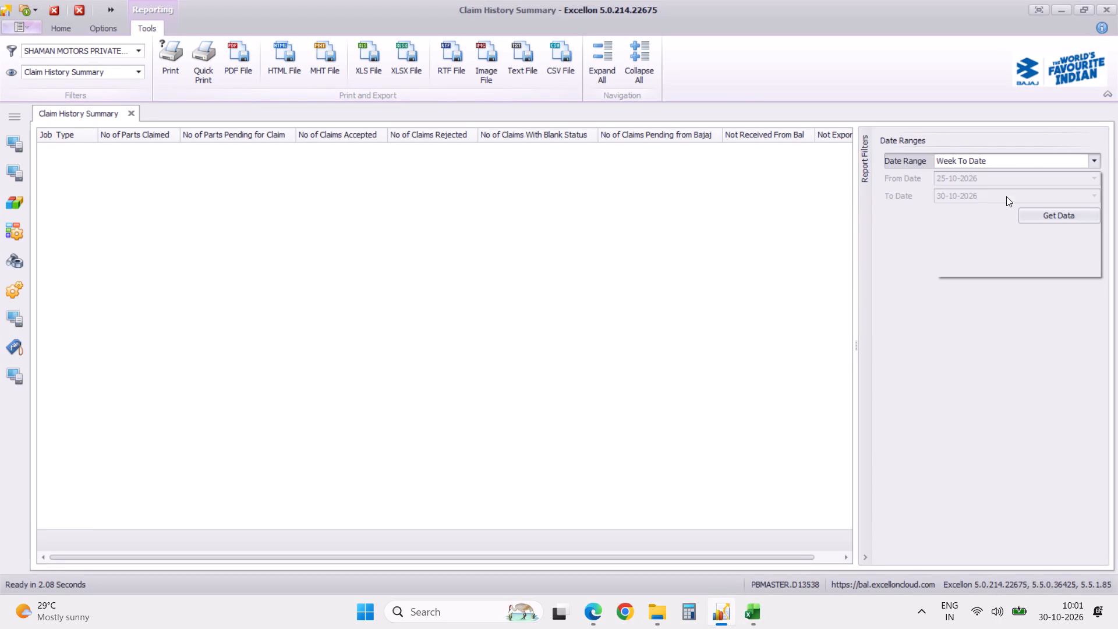
Load the data for the Claim History Summary report and check its Special Sanction and Warranty rows.
click(1040, 215)
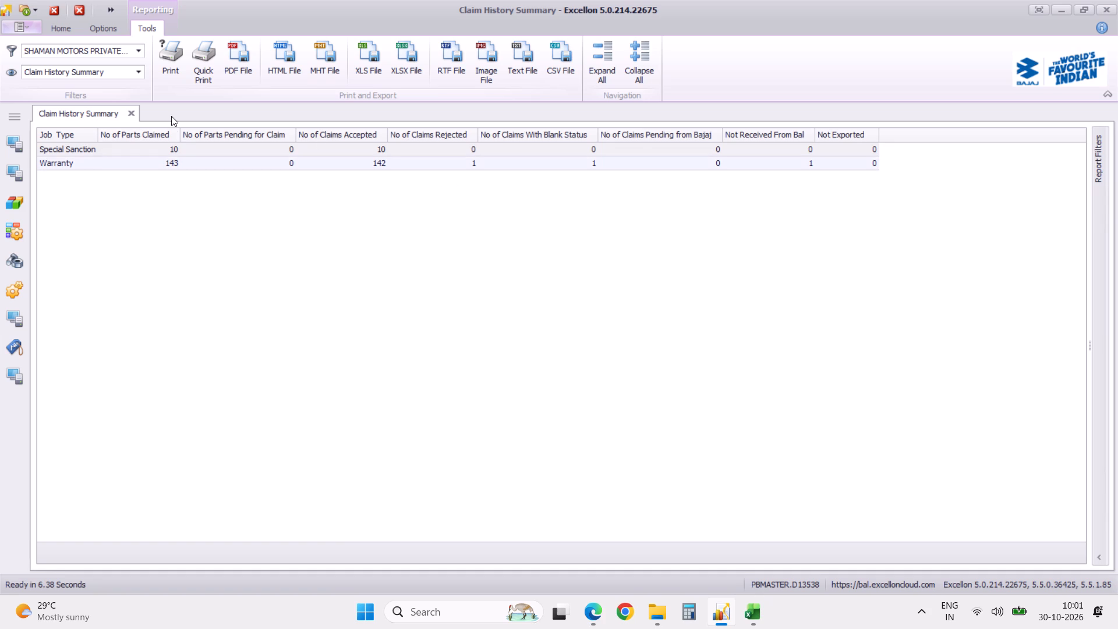
click(84, 151)
click(80, 164)
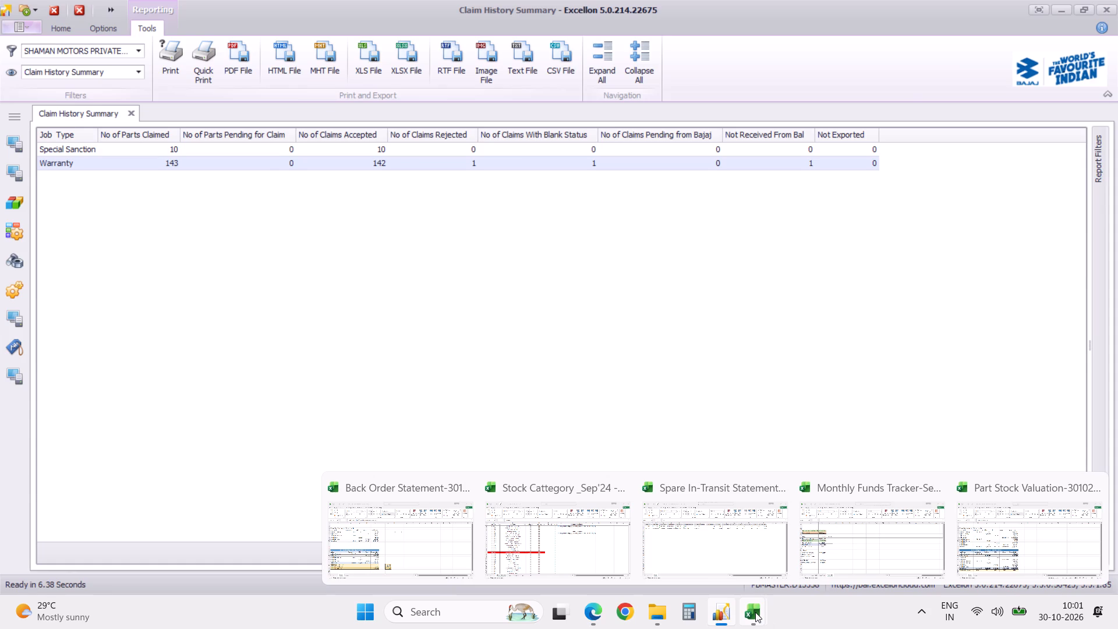
Switch to Excel's Spare In-Transit Statement-29102026 workbook and close it, saving the changes.
click(710, 536)
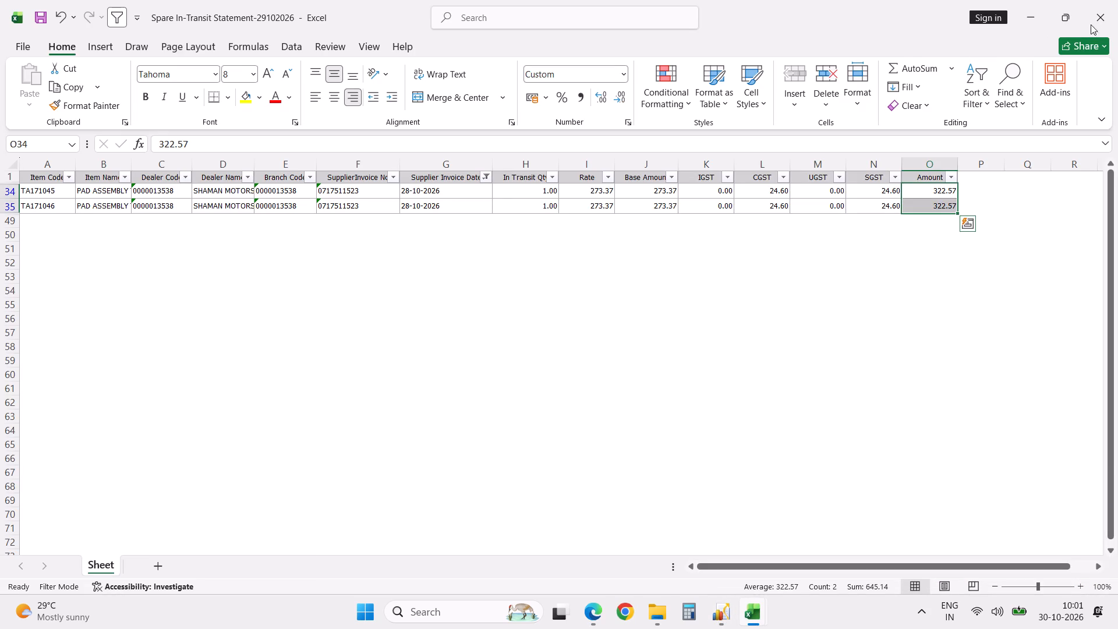
click(1099, 23)
click(590, 327)
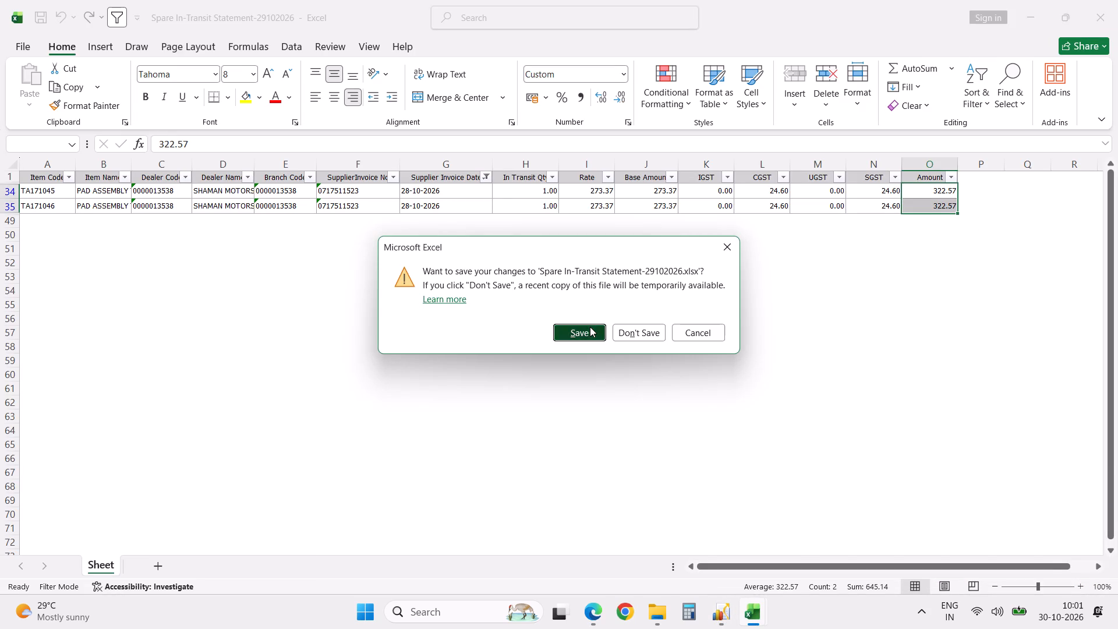
Open the recent workbook Spare Issue Statement-30102026 from the Funds Statement folder.
key(alt+f)
key(o)
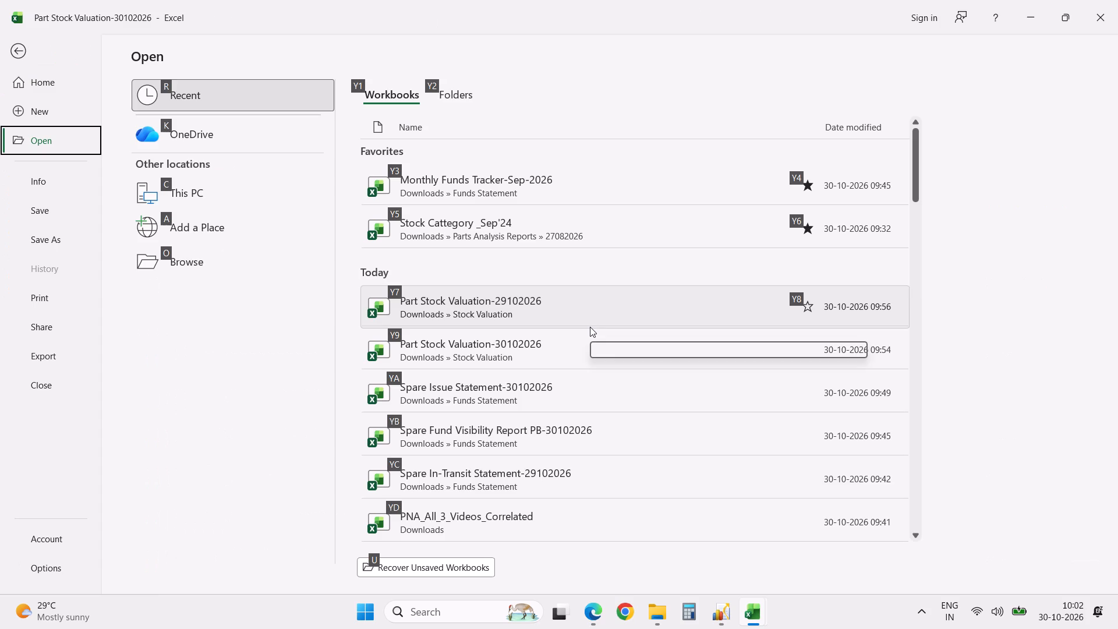
click(564, 386)
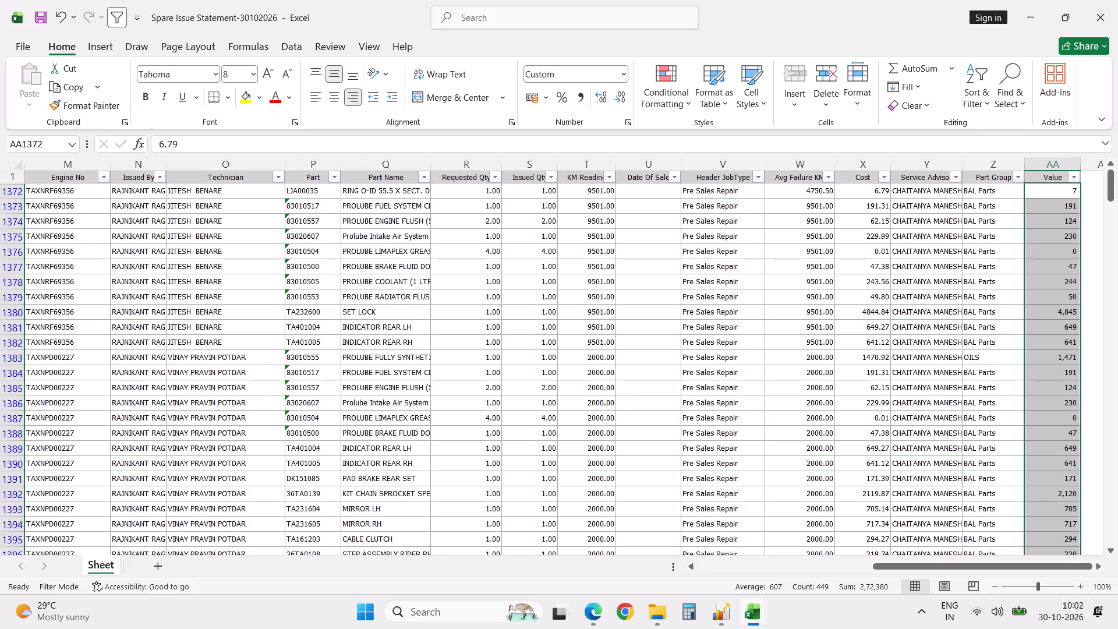
Remove the existing filter from the spare issue data and reapply fresh filters to the header row.
text(dff)
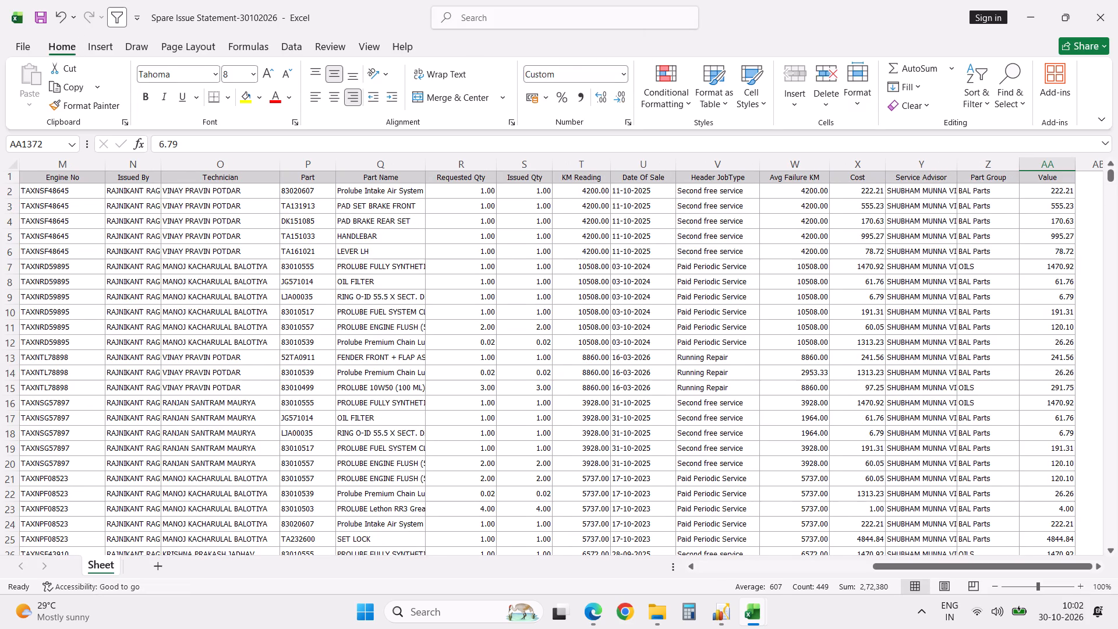
click(85, 182)
key(alt+d)
text(ff)
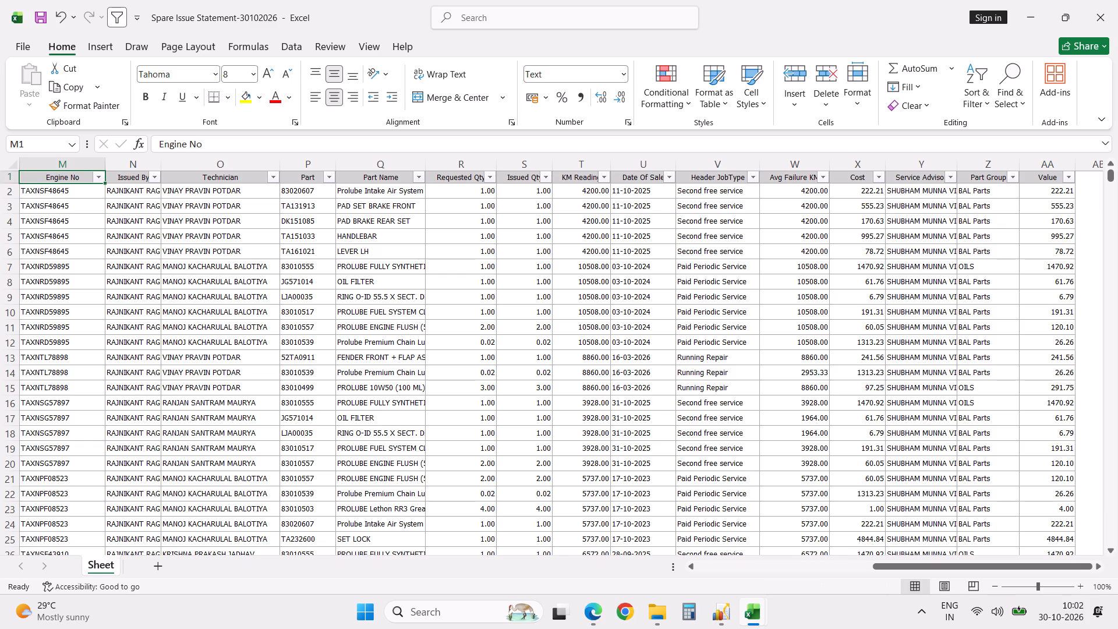
Starting from the Document Name header in column A, search the sheet for successive occurrences of "warranty".
key(Left)
key(Left)
key(Left)
key(Left)
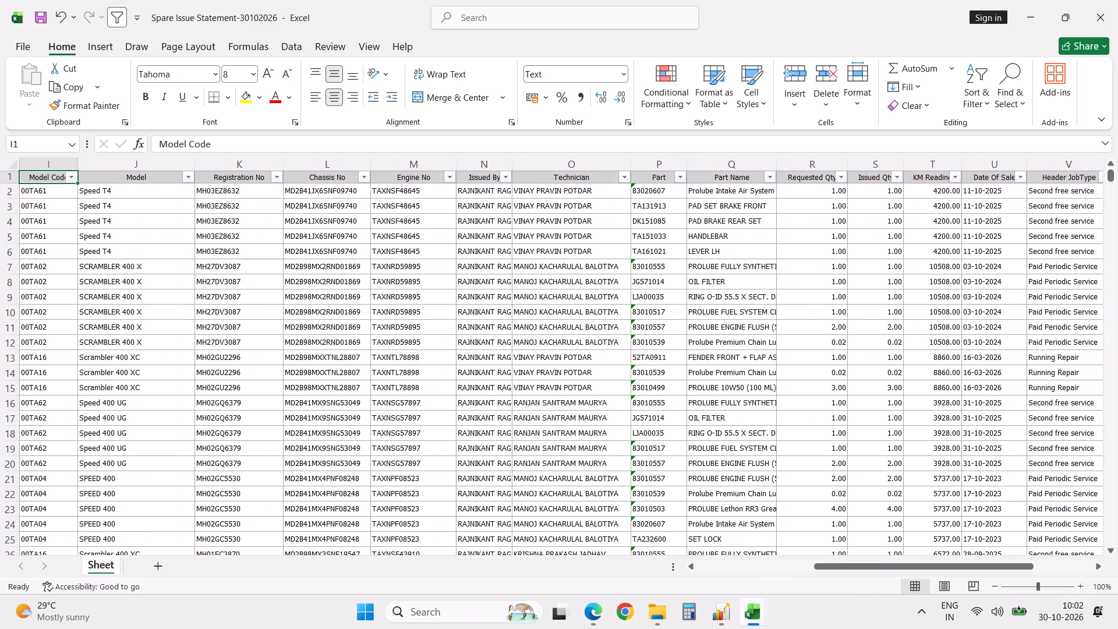
key(Left)
key(Left)
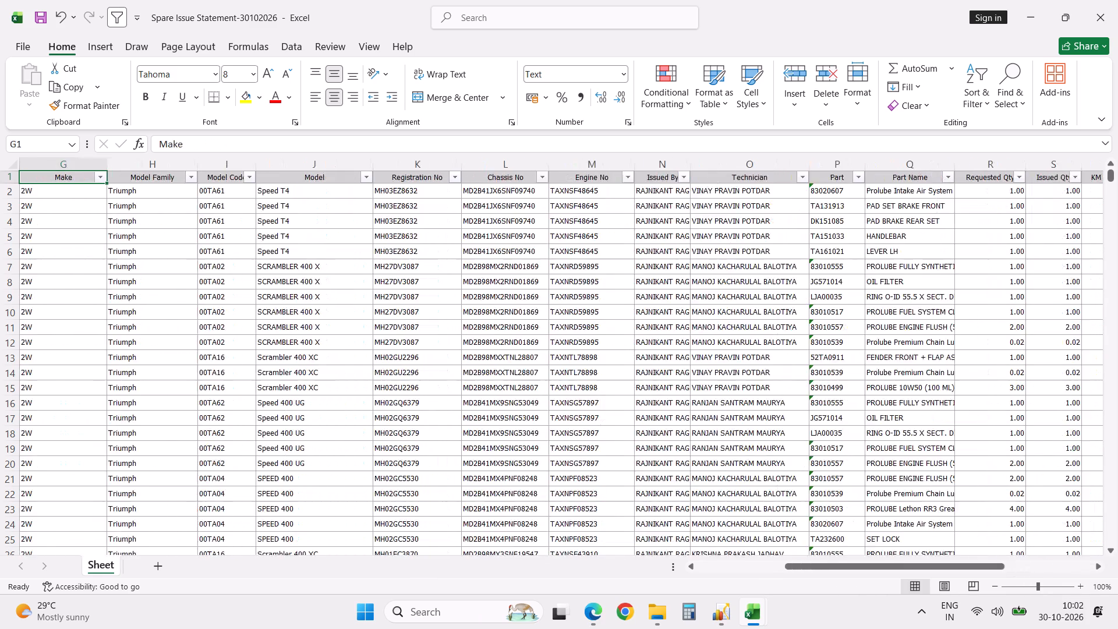
key(Left)
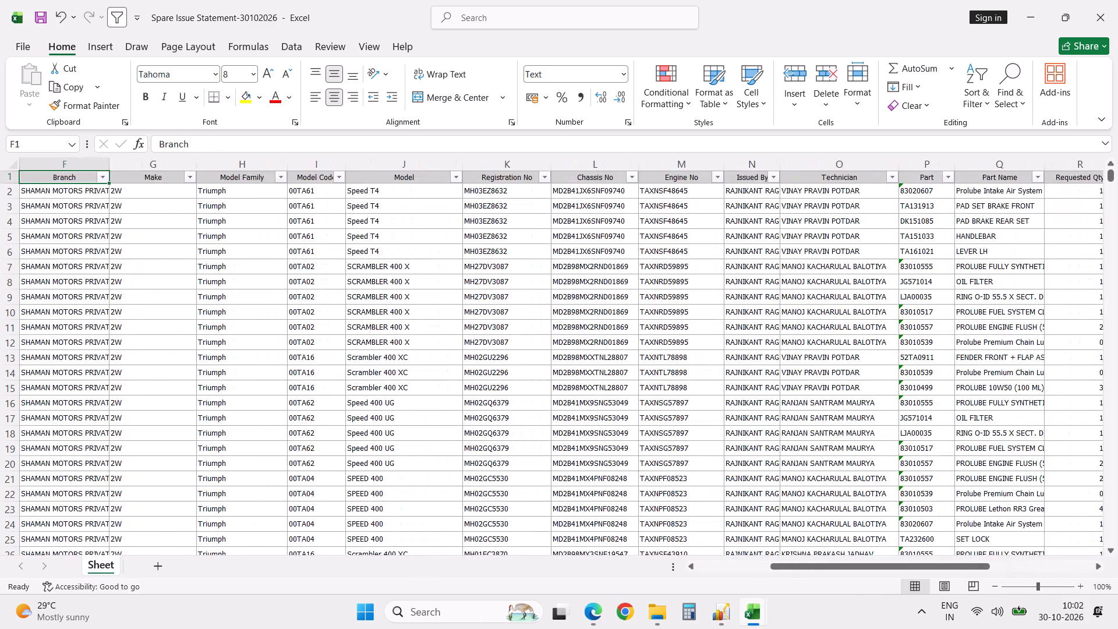
key(Left)
key(Left)
key(Left)
key(Left)
key(Left)
key(Left)
key(Left)
key(Left)
key(Left)
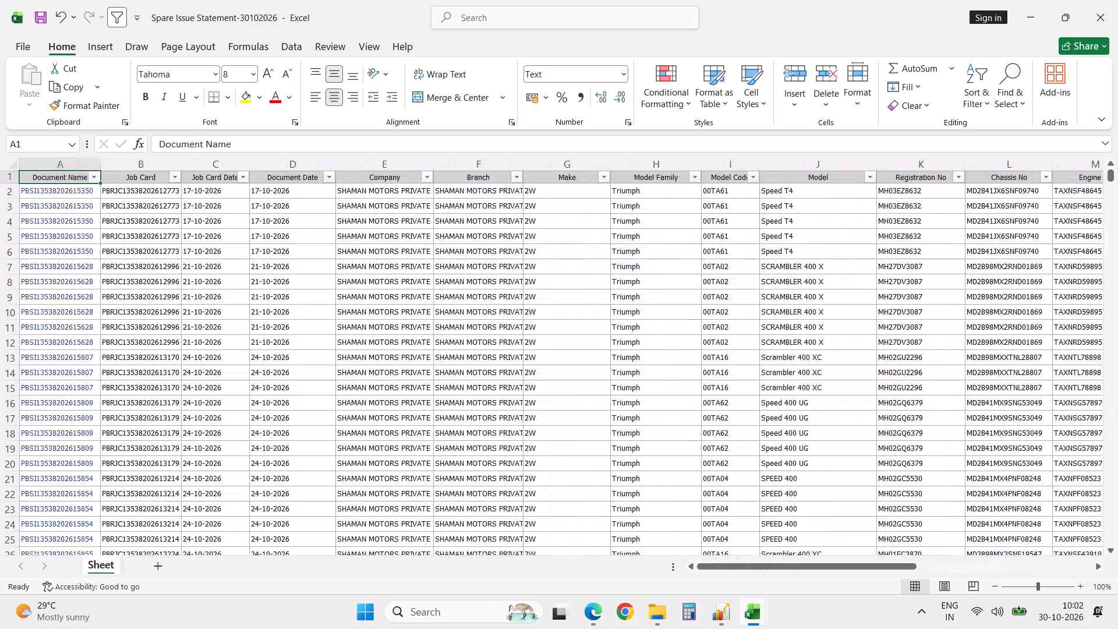
key(ctrl+f)
text(warranty)
key(Return)
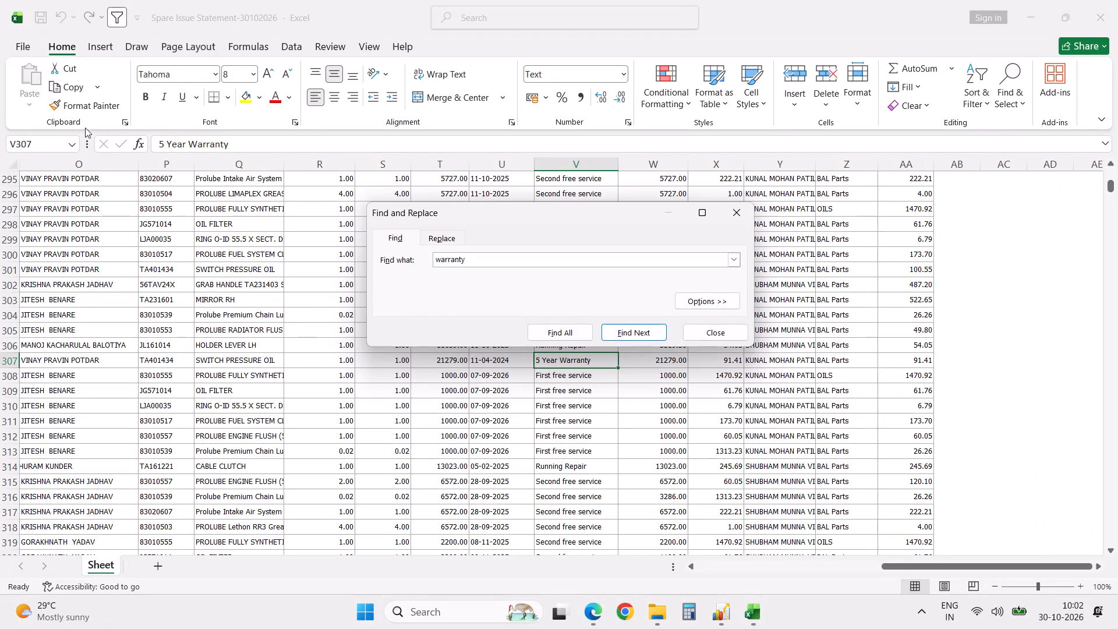
key(Return)
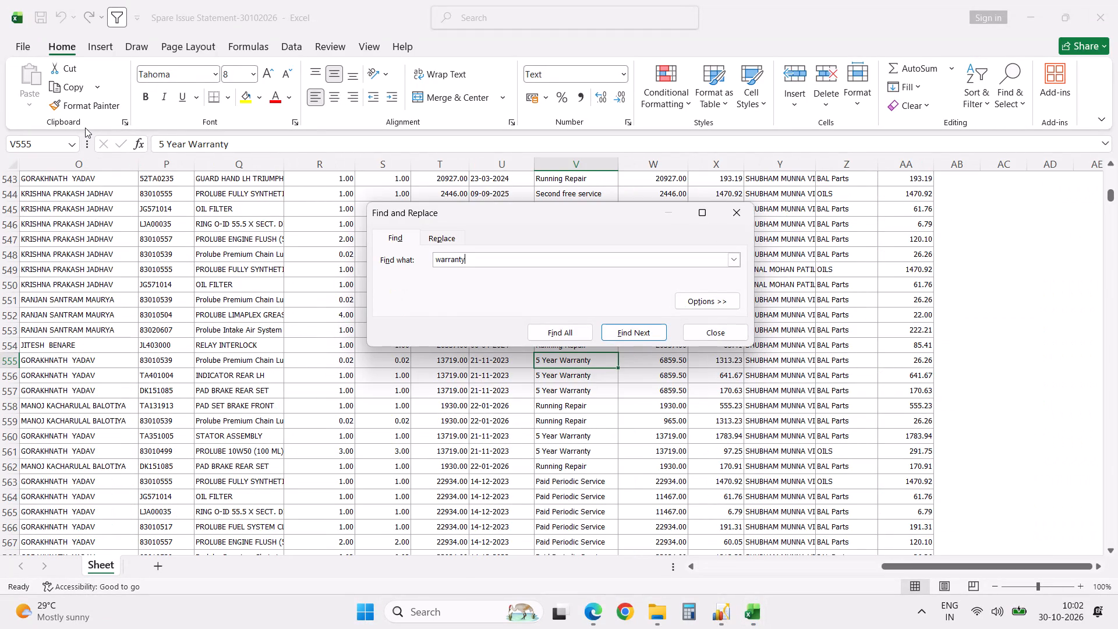
key(Return)
key(Escape)
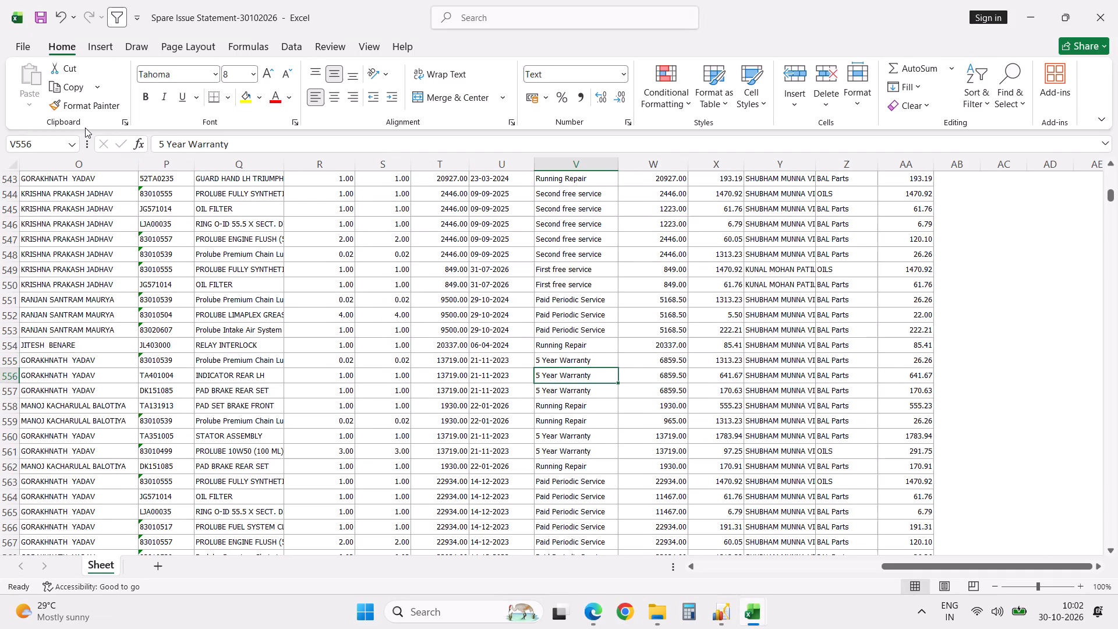
Filter the Header JobType column to show only 5 Year Warranty.
key(ctrl+Up)
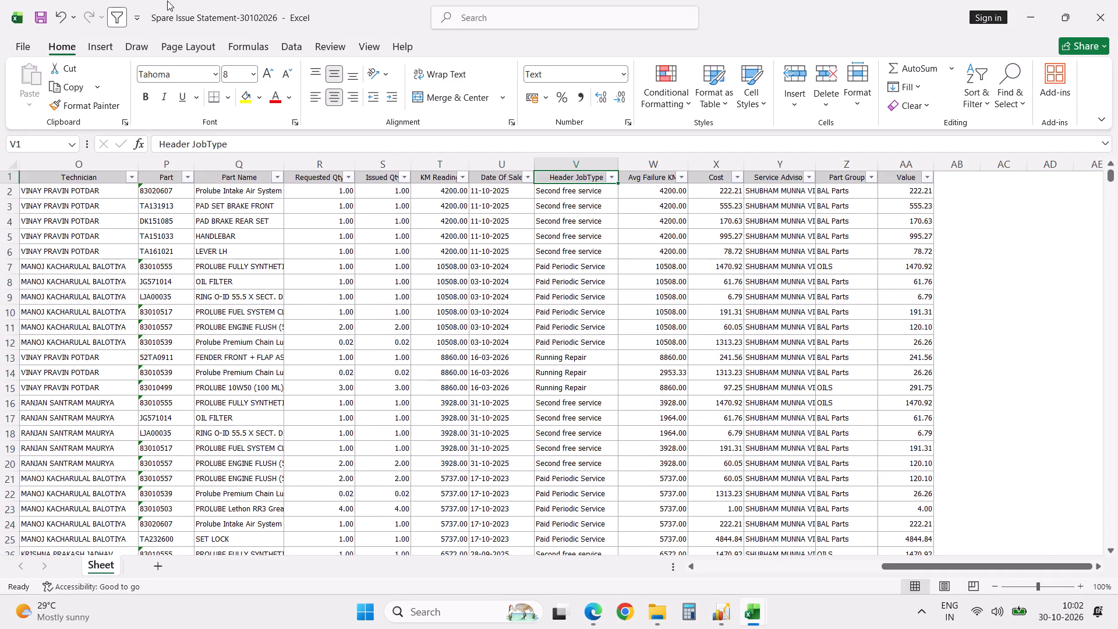
click(613, 181)
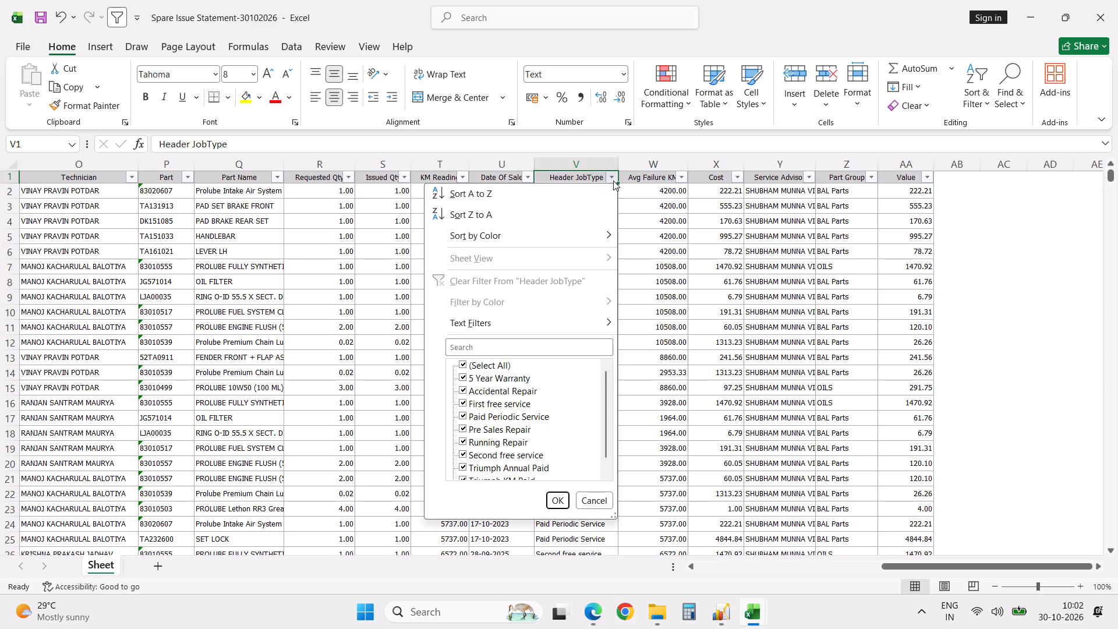
drag(606, 386, 604, 407)
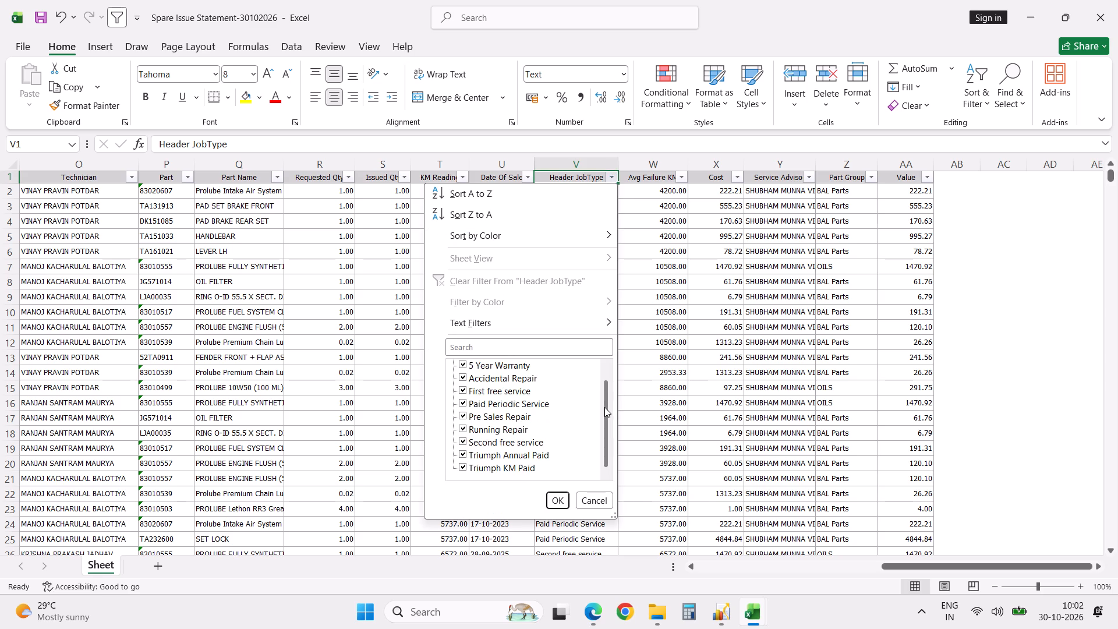
drag(604, 407, 604, 394)
click(607, 372)
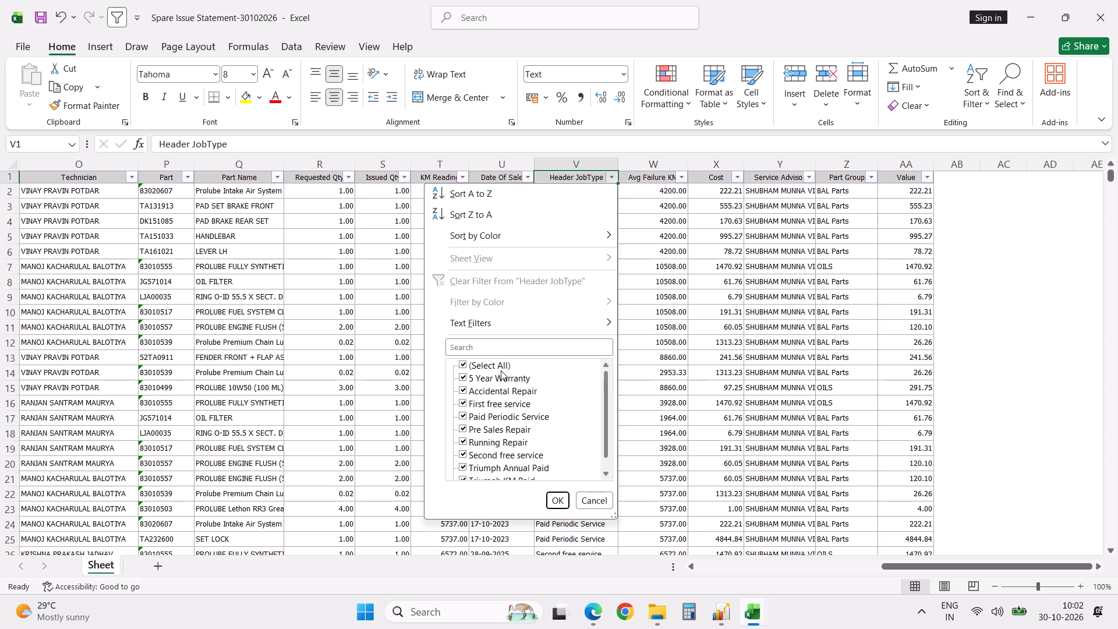
click(500, 370)
click(496, 383)
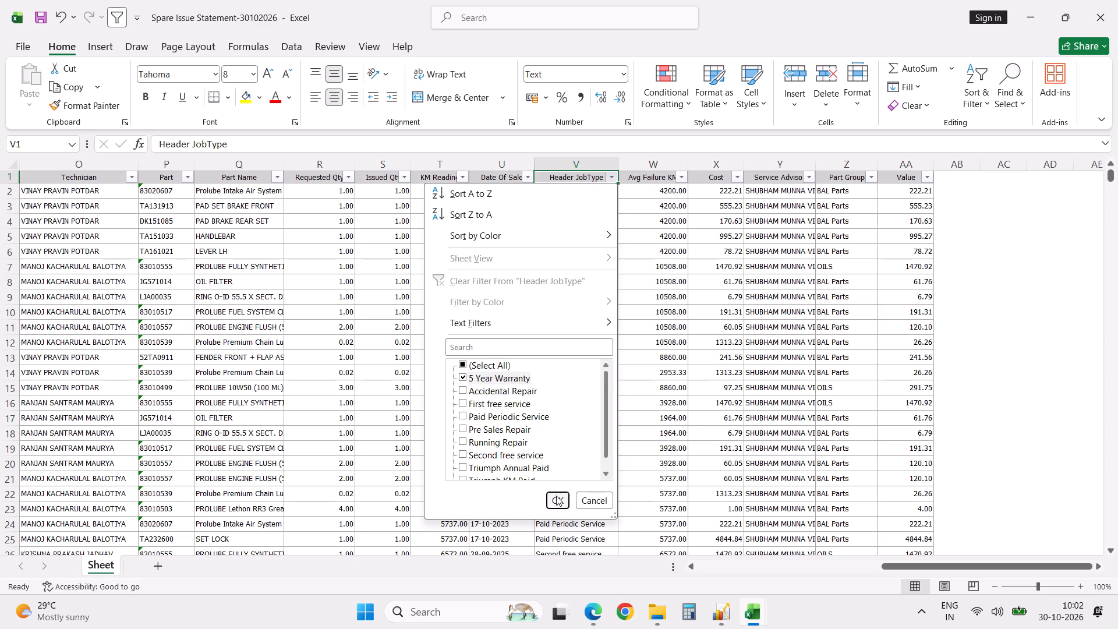
click(556, 493)
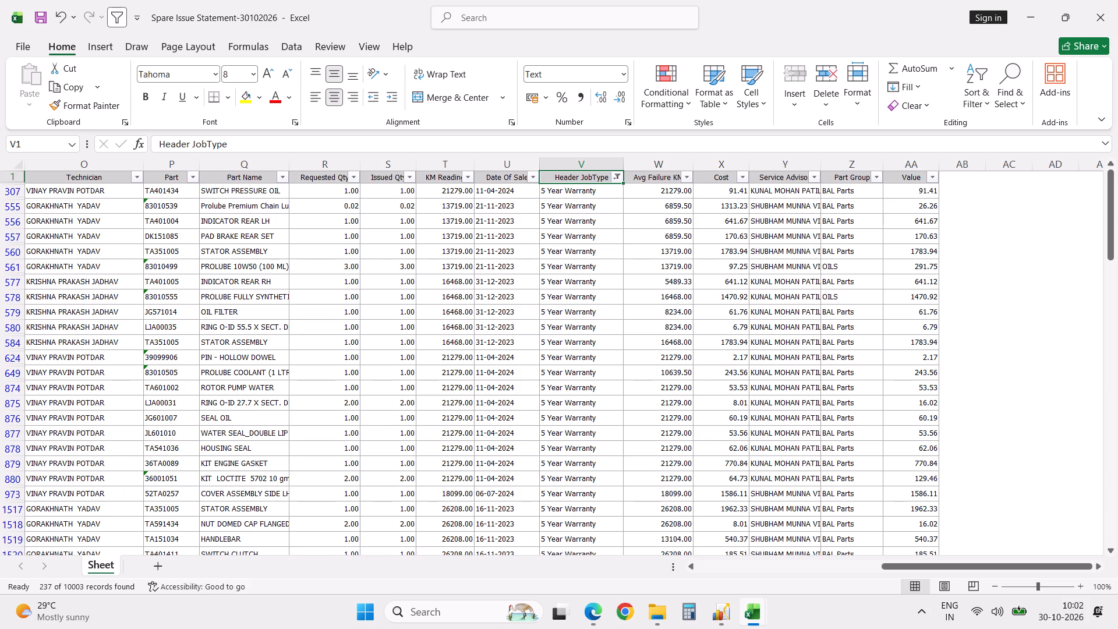
Look through the filtered 5 Year Warranty rows of the spare issue statement.
scroll(556, 493, down, 15)
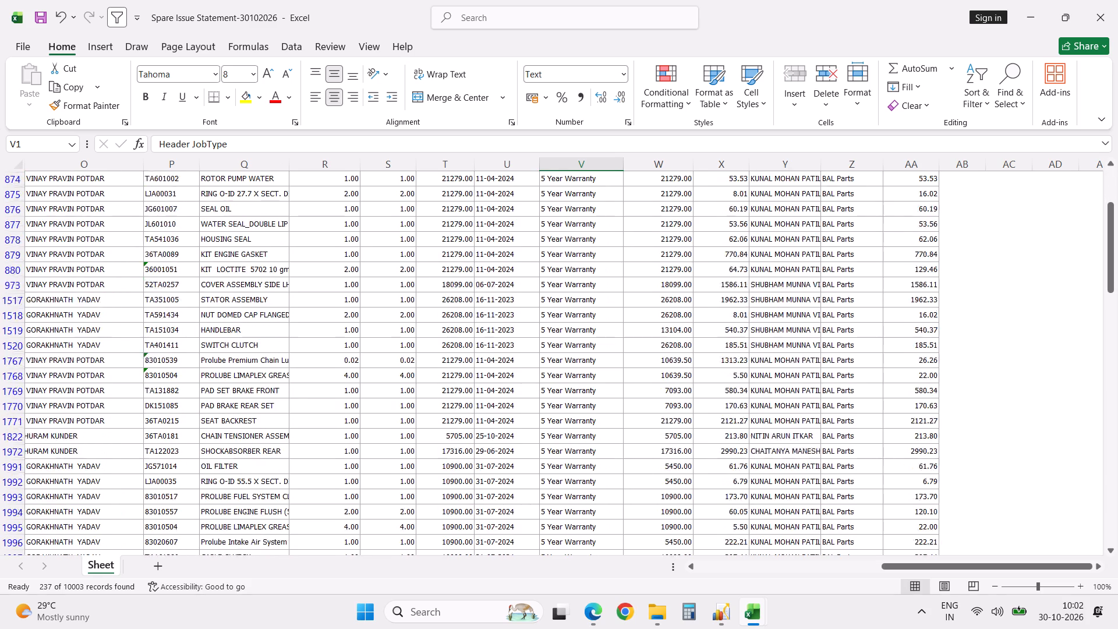
scroll(556, 493, down, 20)
scroll(556, 493, down, 9)
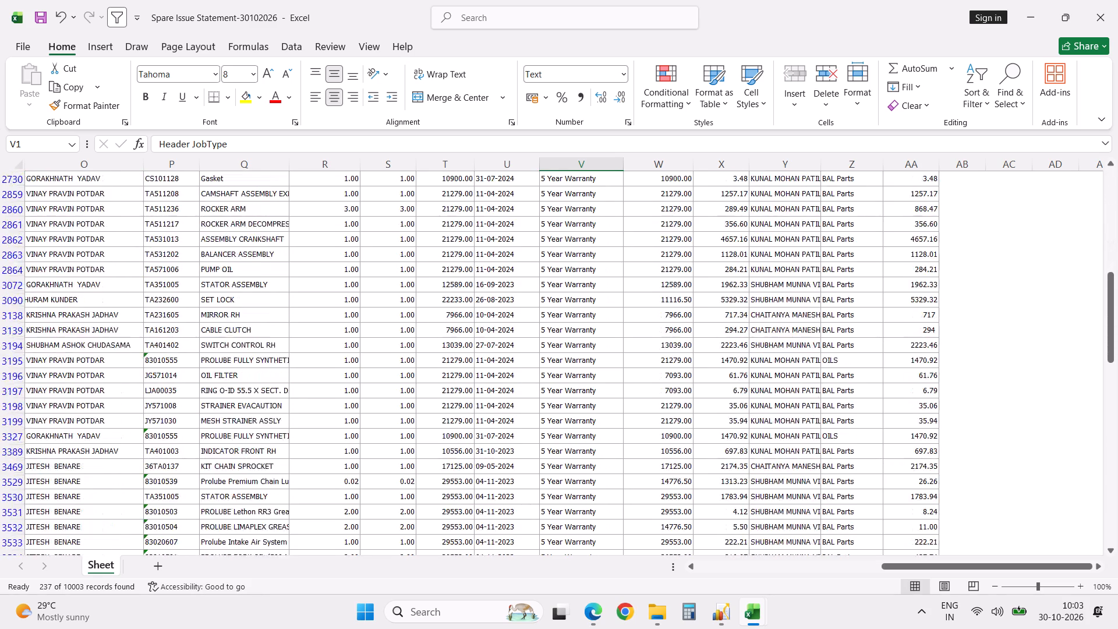
scroll(556, 493, down, 20)
scroll(556, 493, down, 5)
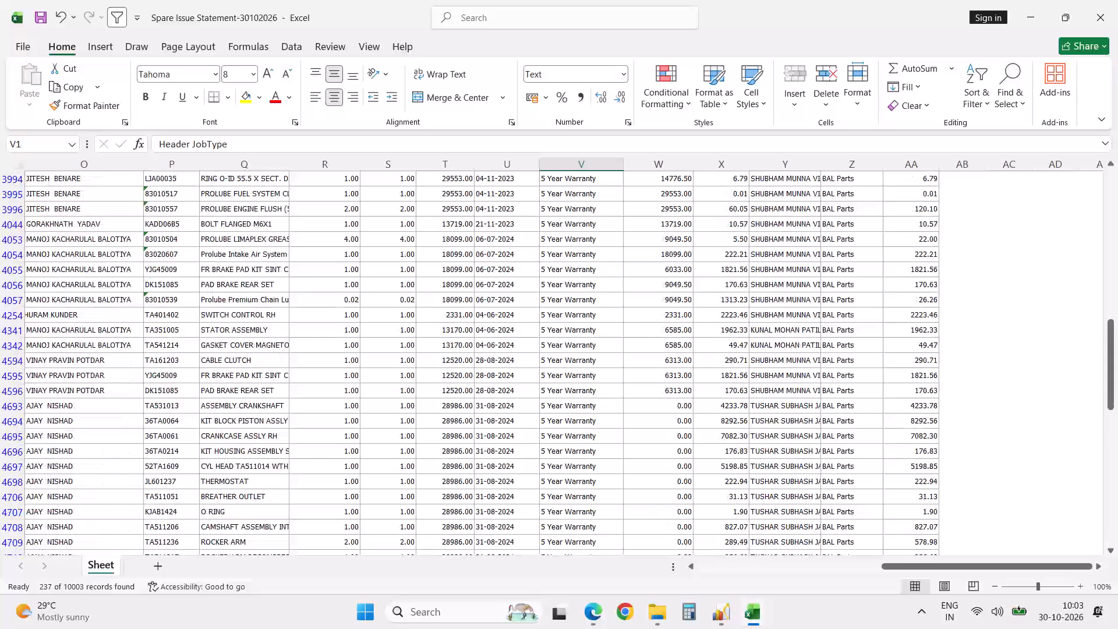
scroll(556, 493, up, 20)
scroll(556, 493, up, 6)
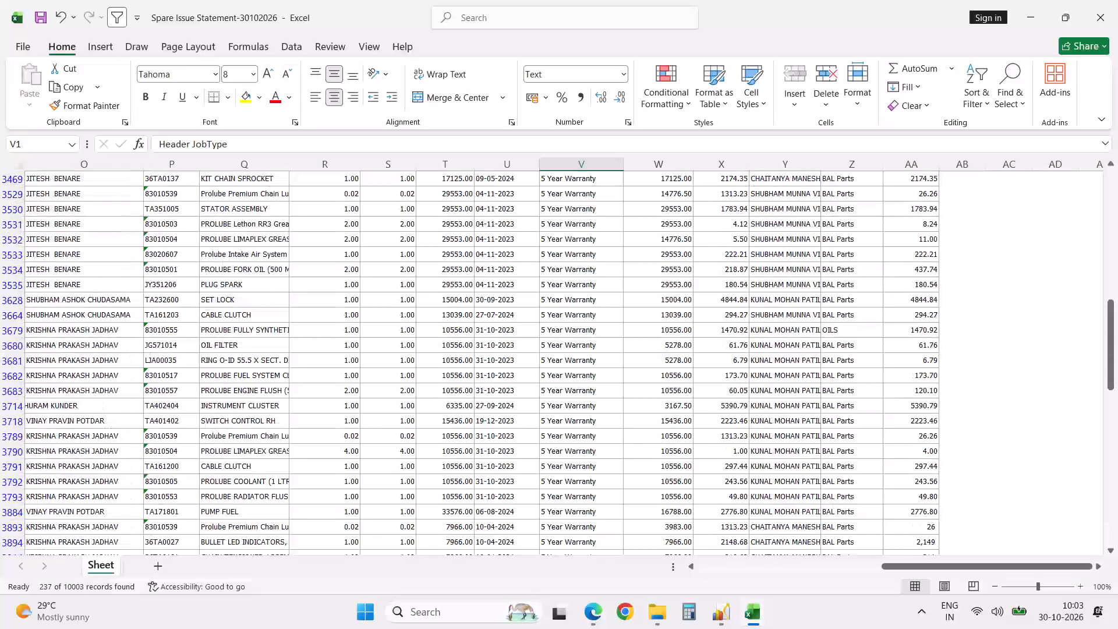
scroll(556, 493, up, 20)
scroll(556, 493, up, 19)
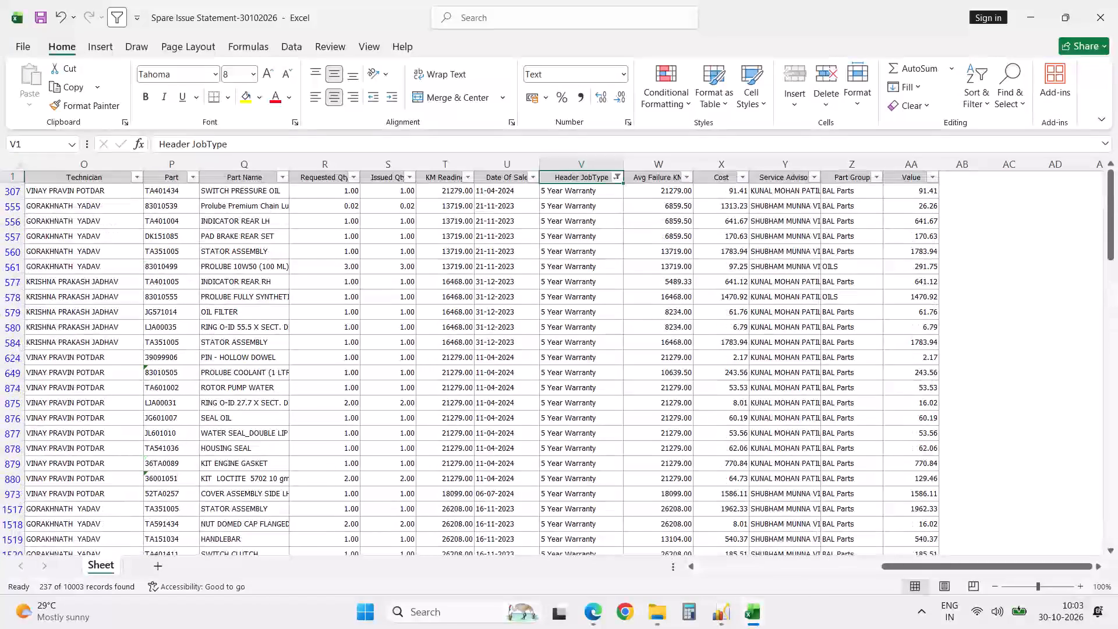
scroll(556, 493, up, 20)
scroll(556, 493, up, 5)
Close the Spare Issue Statement-30102026 workbook, saving the changes.
click(1109, 17)
click(604, 321)
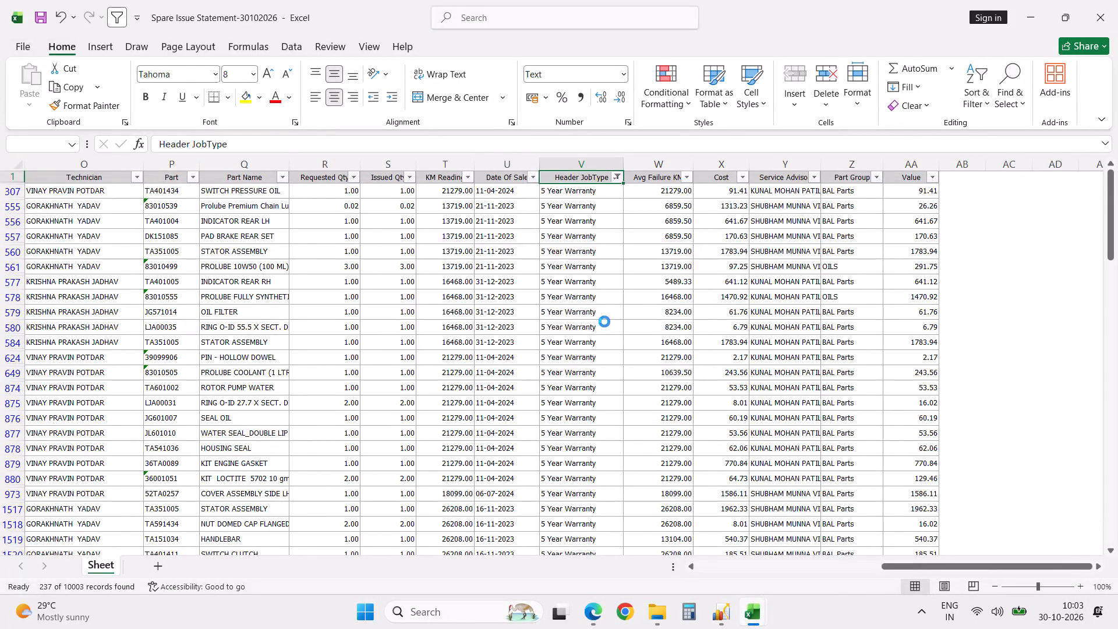
Switch back to Excellon and open the Claim Statement report from the Service module's Warranty folder.
key(alt+Tab)
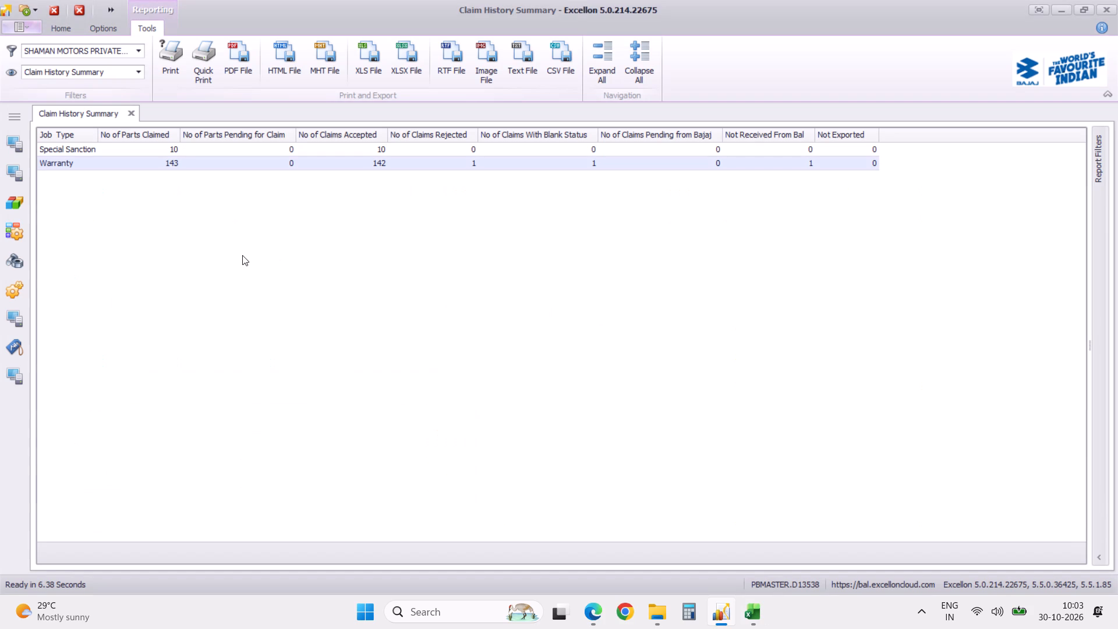
click(15, 116)
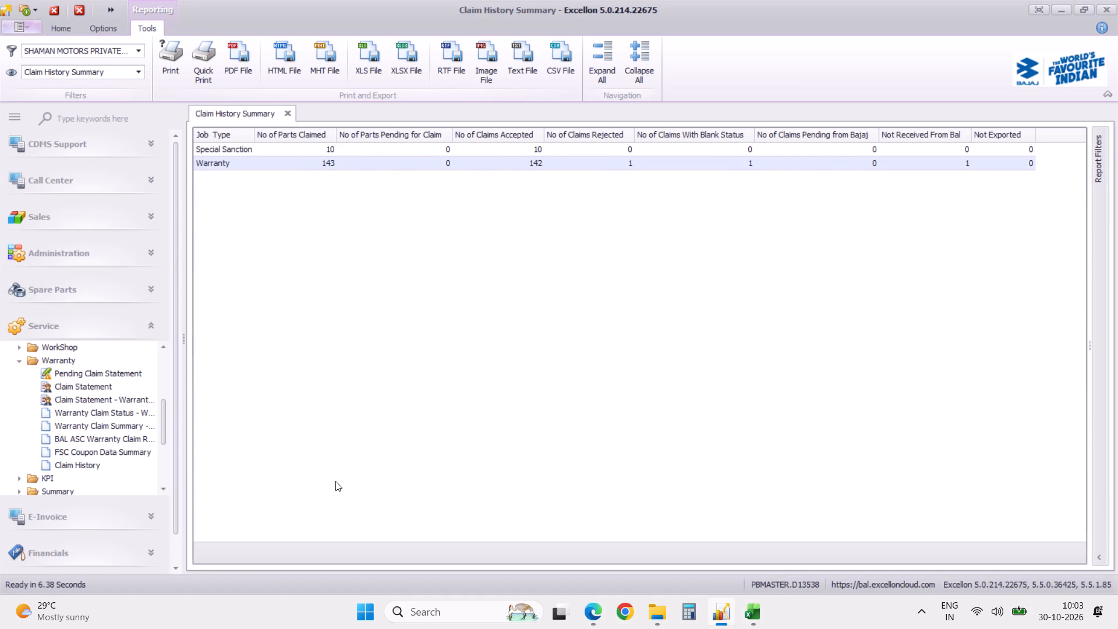
click(91, 385)
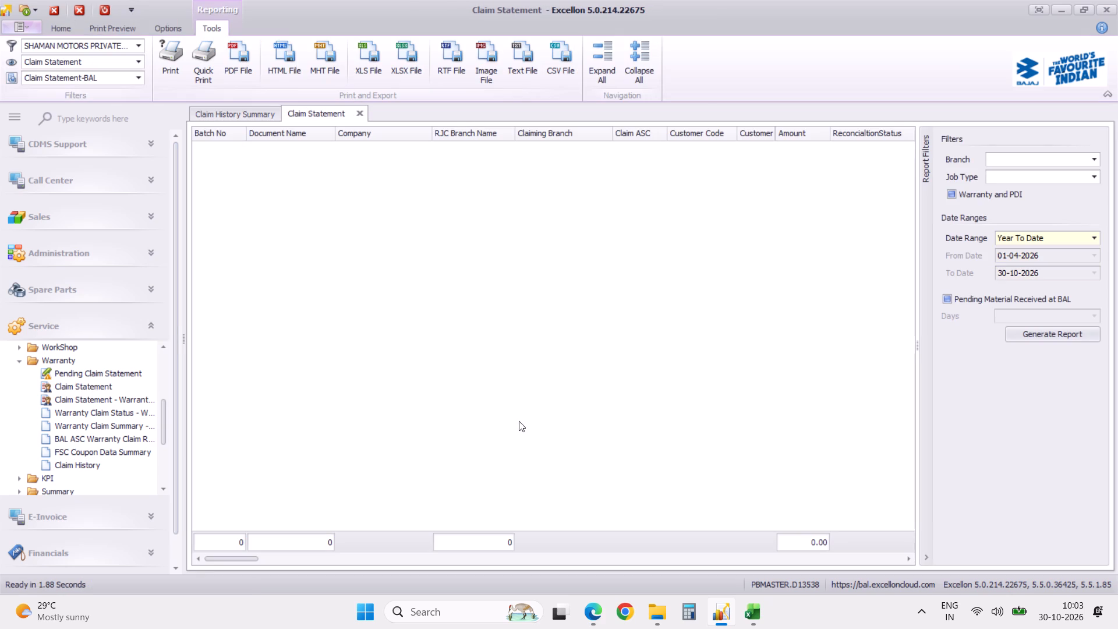
Generate the Claim Statement report with the date range set to Month To Date.
click(1096, 241)
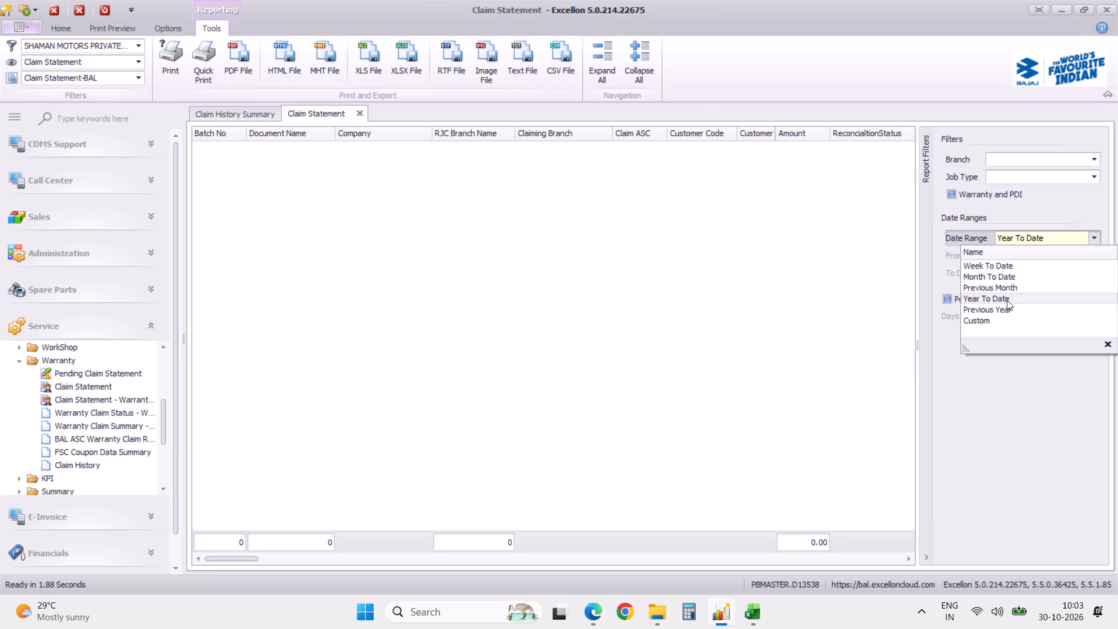
click(1007, 278)
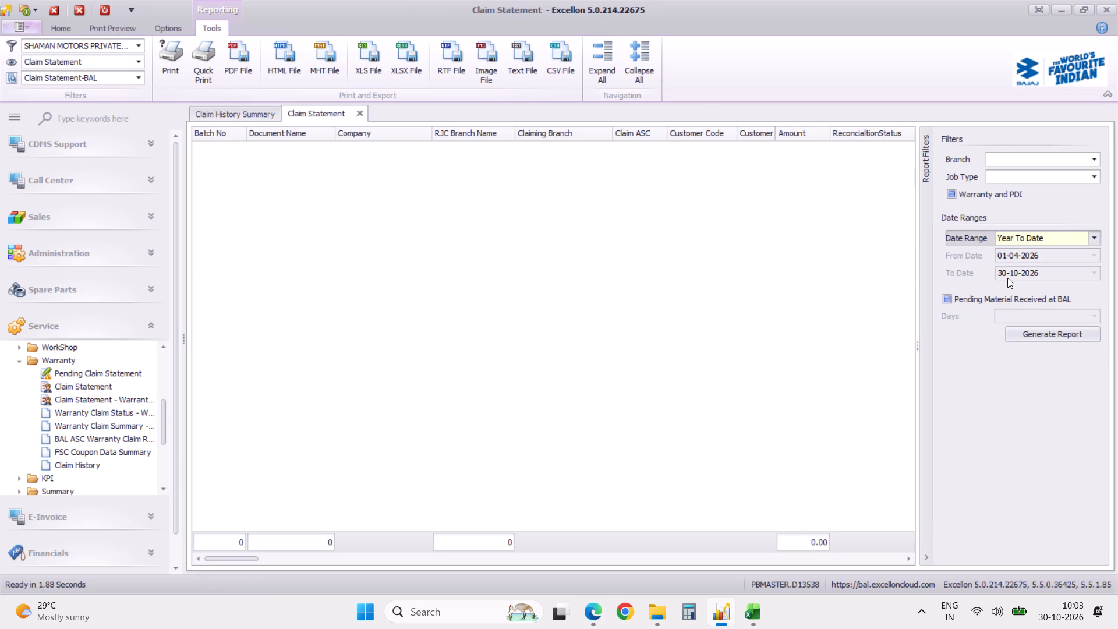
click(1049, 335)
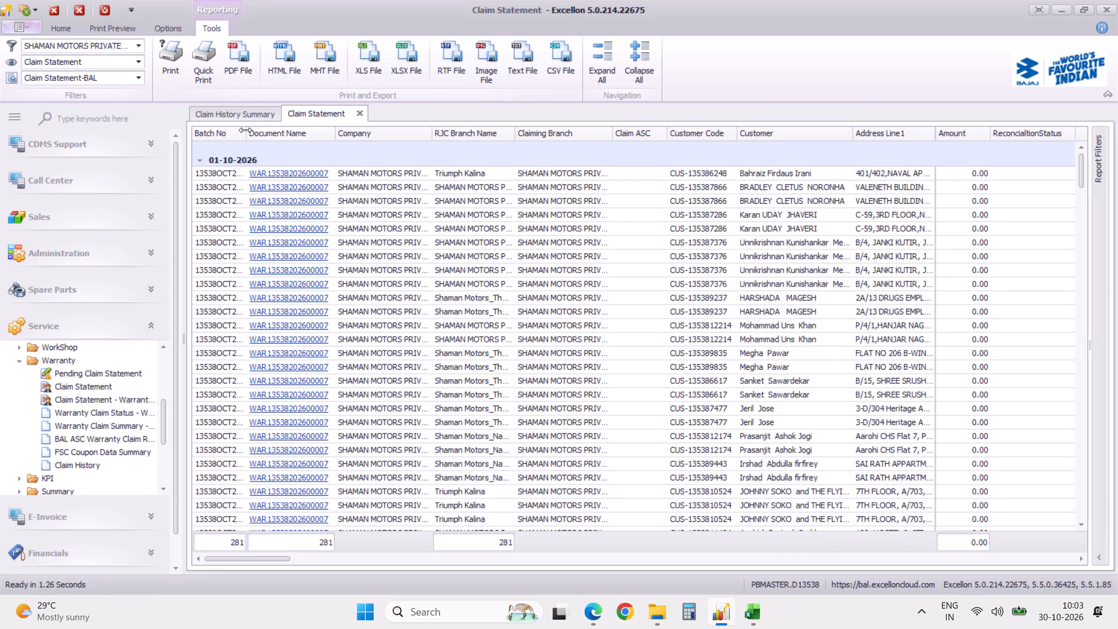
Ungroup the Claim Statement by moving Document Date out of the group box to a column between Batch No and Document Name.
right_click(228, 133)
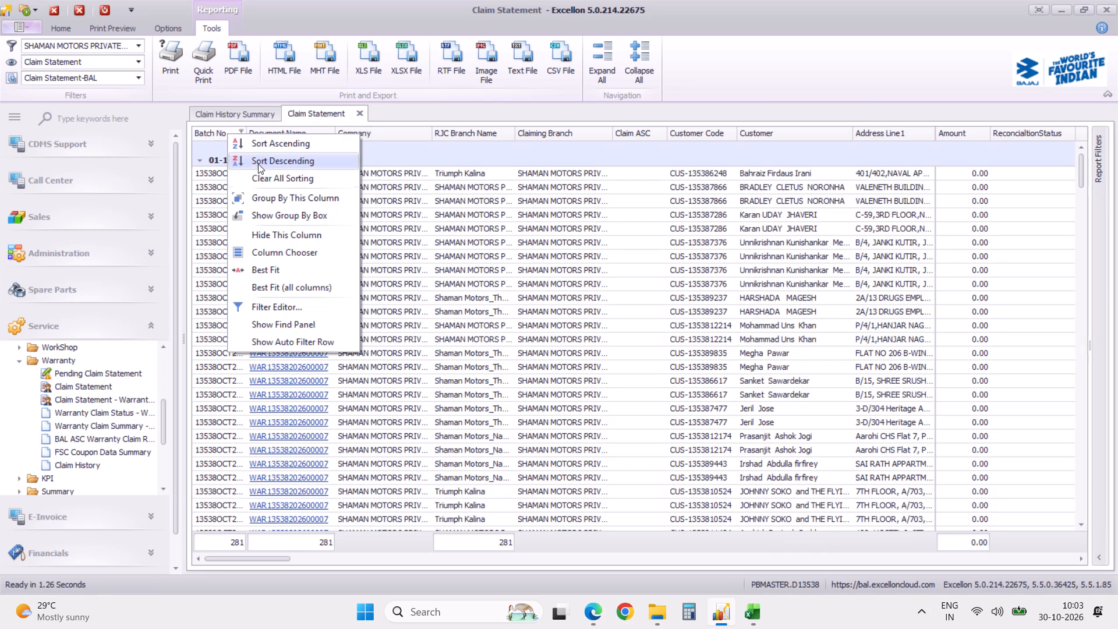
click(286, 210)
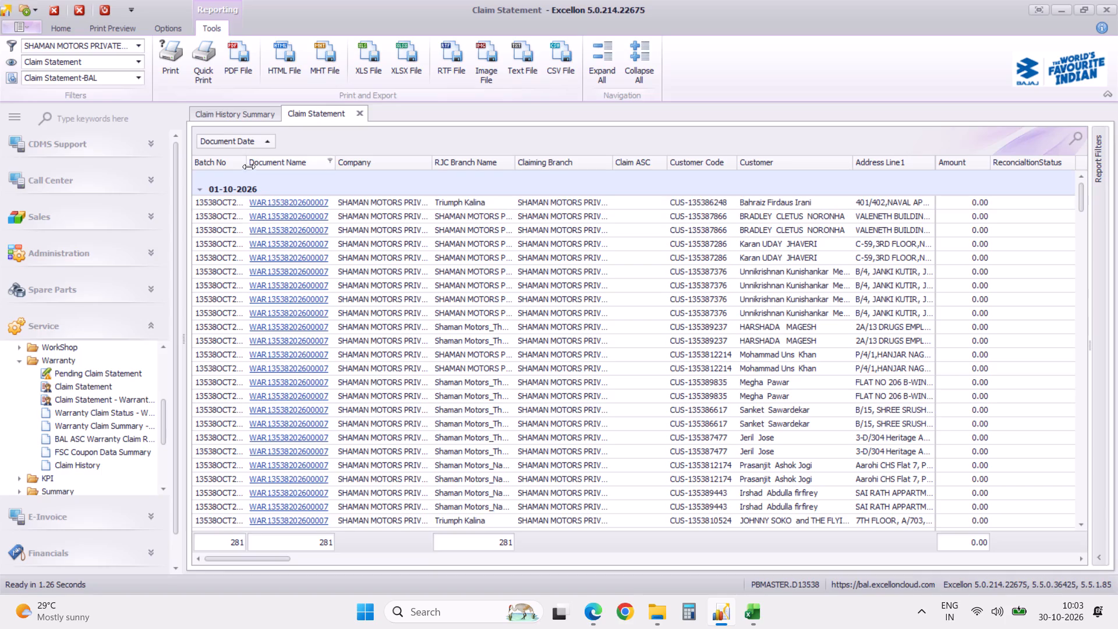
drag(234, 142, 266, 172)
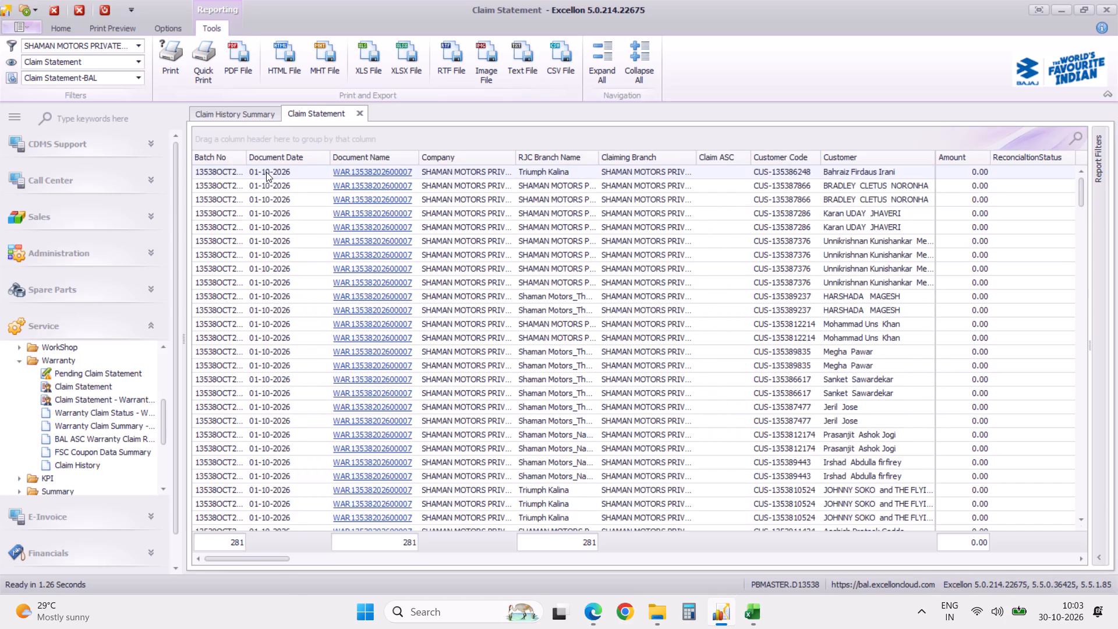
Examine the Claim Statement's columns from customer and vehicle details through parts, defects, rates and status to the claim invoice fields.
scroll(523, 303, right, 8)
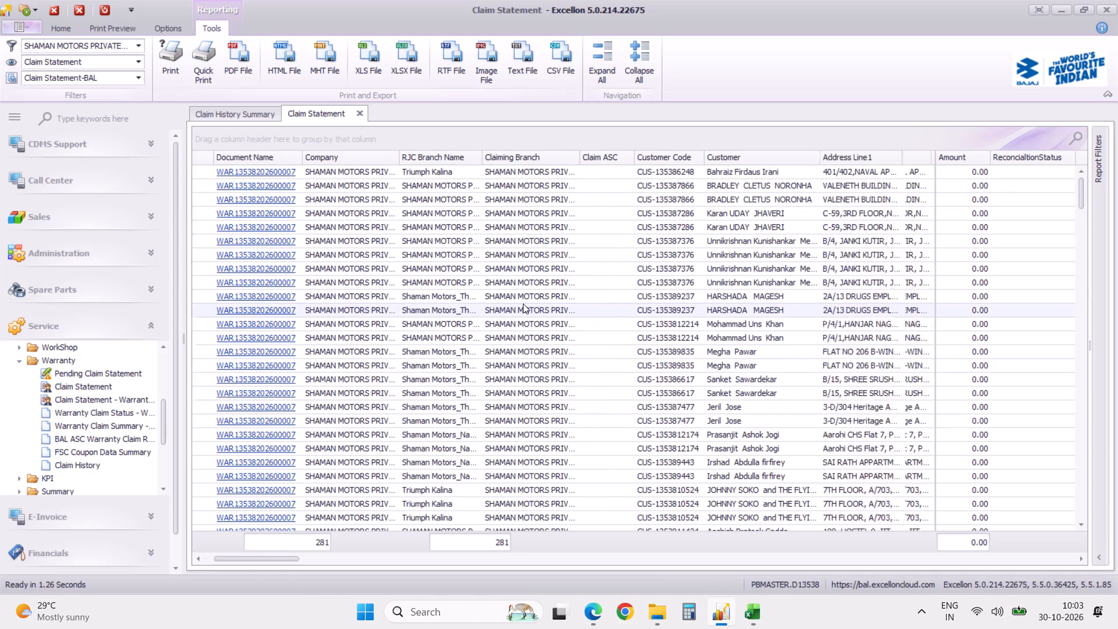
scroll(523, 303, right, 15)
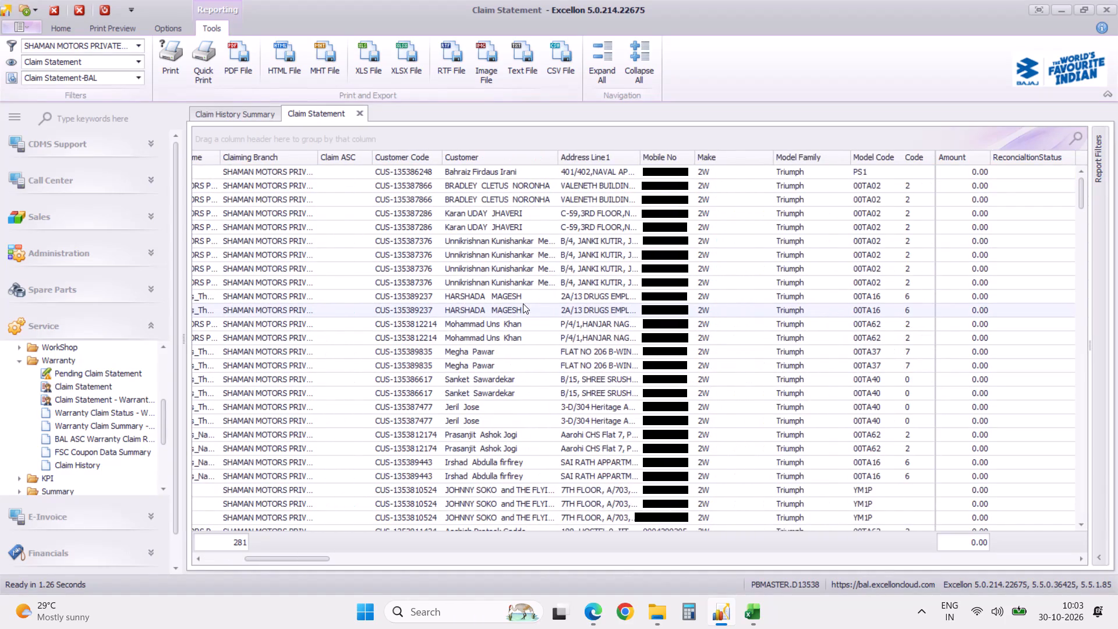
scroll(523, 303, right, 9)
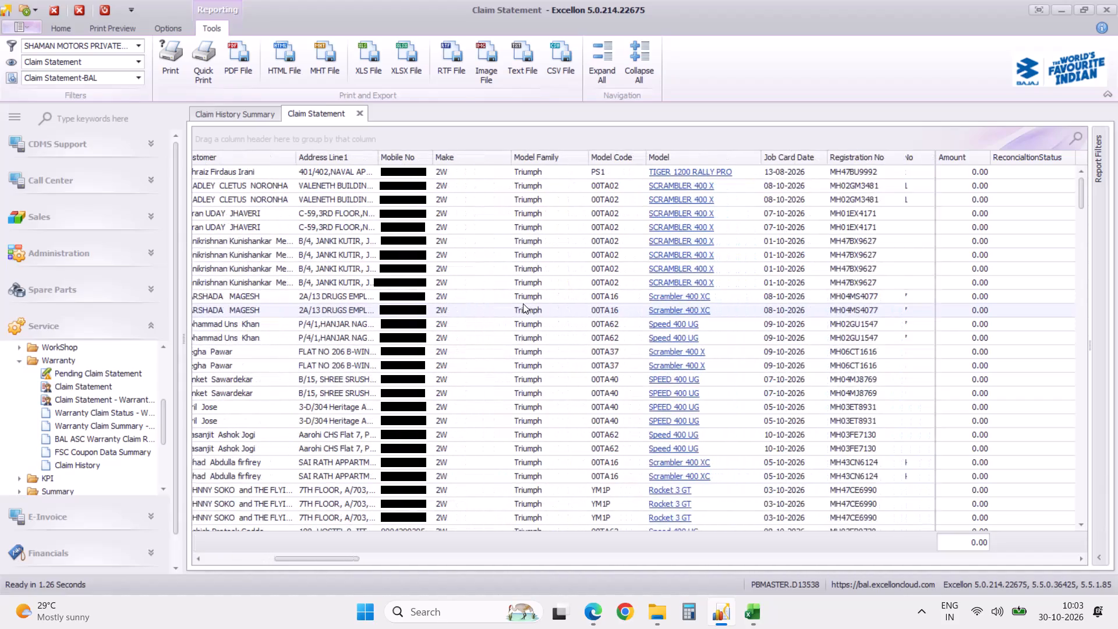
scroll(523, 303, right, 9)
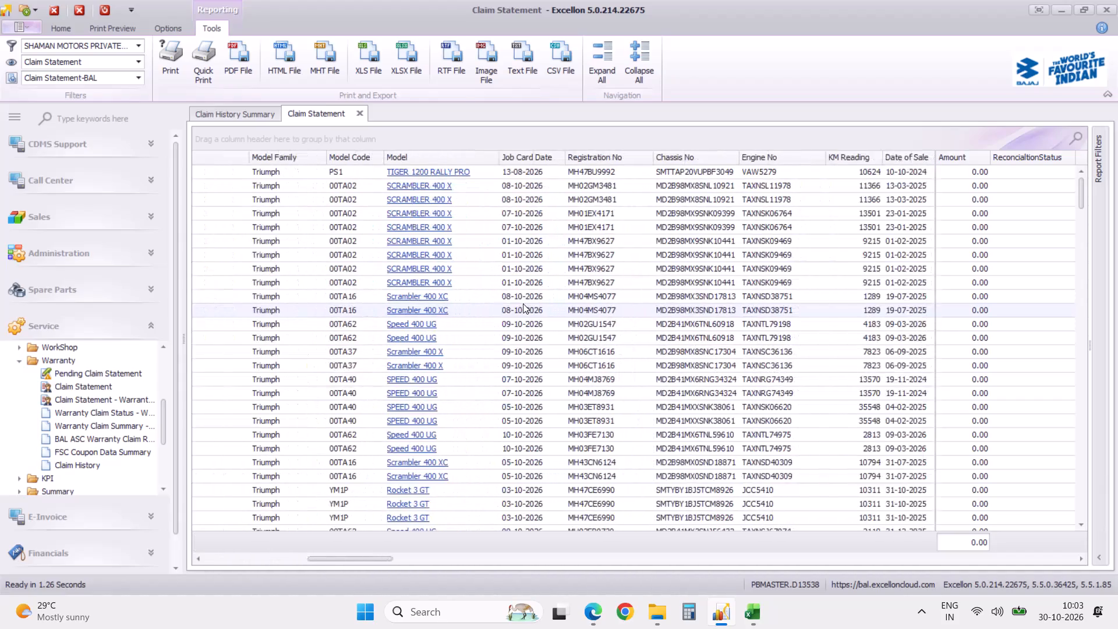
scroll(523, 303, right, 20)
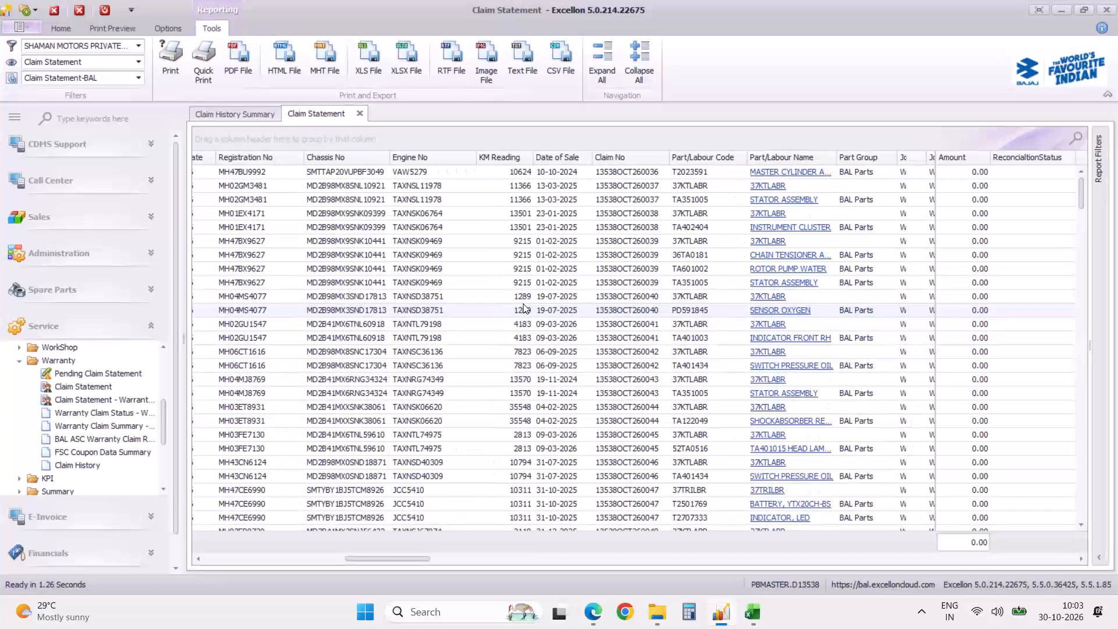
scroll(523, 303, right, 4)
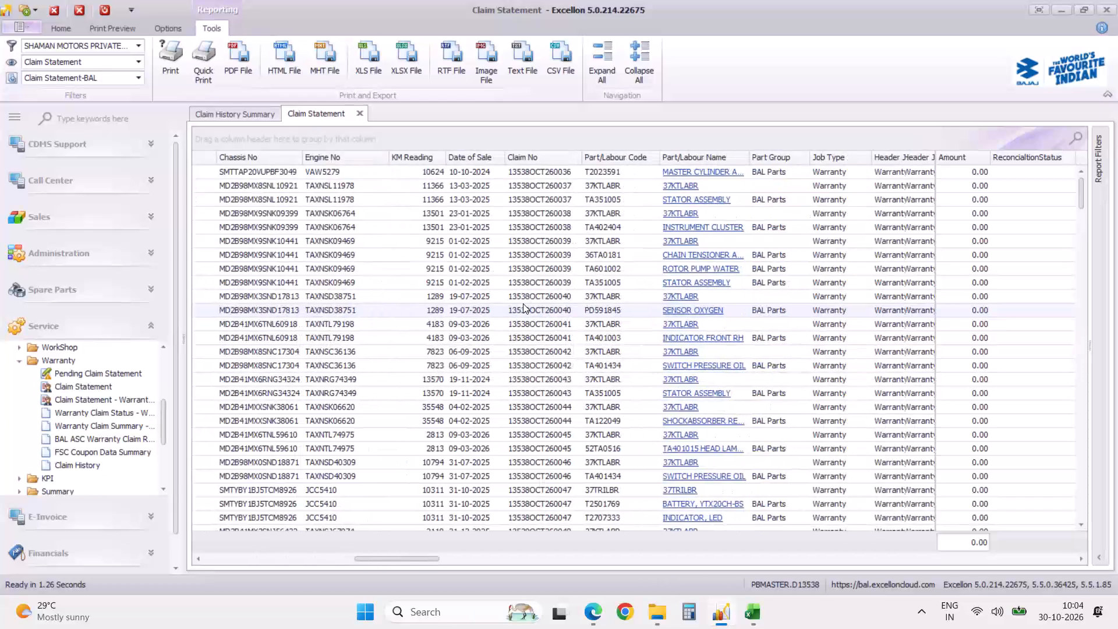
scroll(523, 303, right, 14)
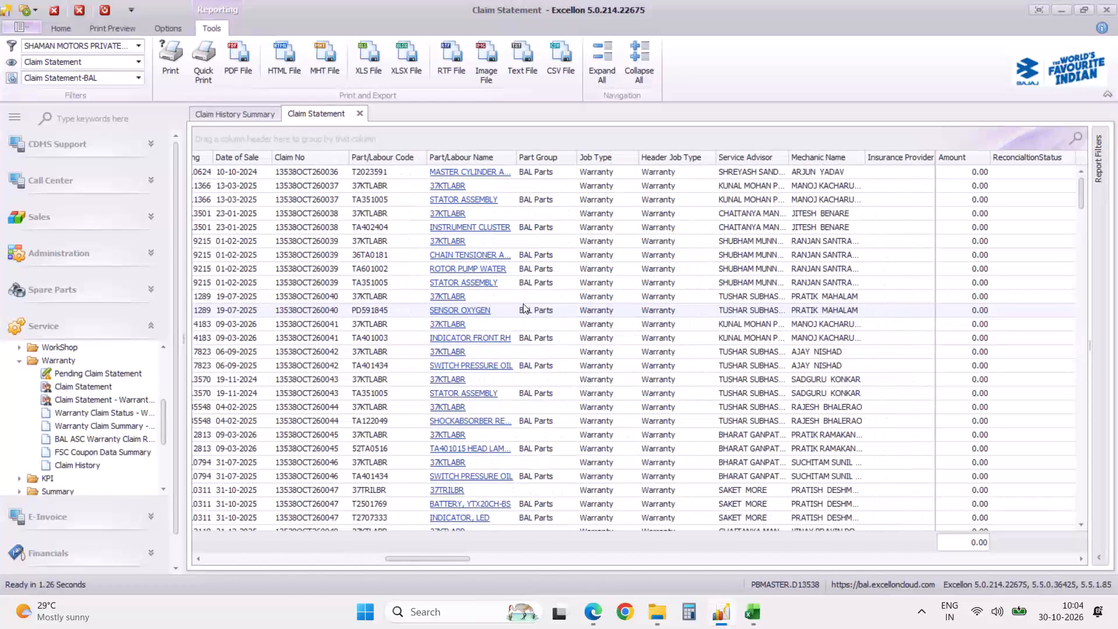
scroll(523, 303, right, 17)
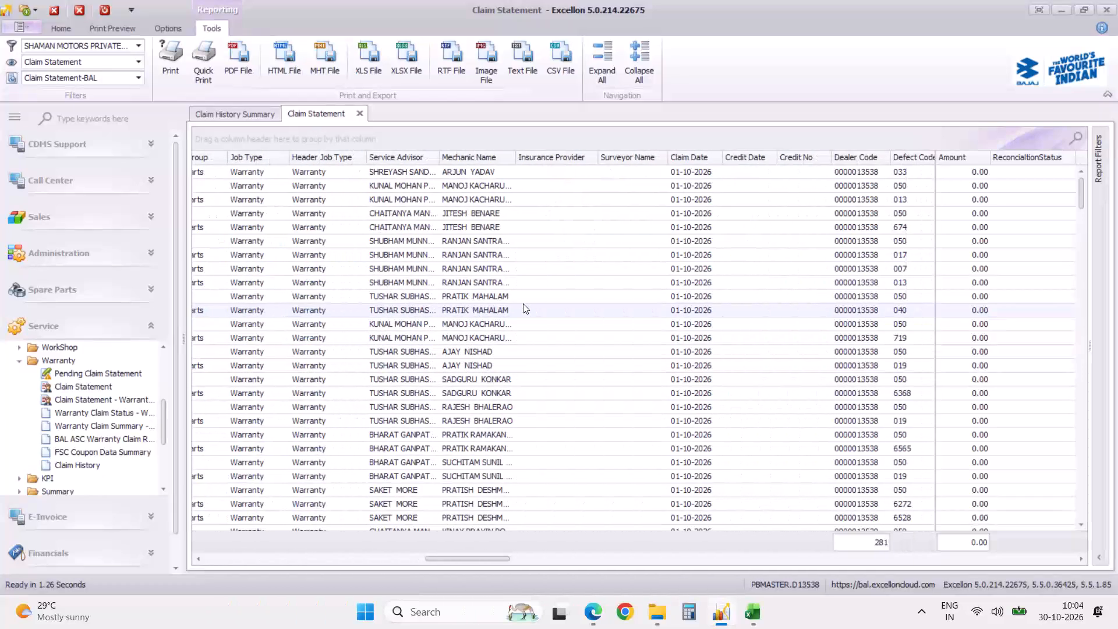
scroll(523, 303, right, 20)
scroll(523, 303, right, 6)
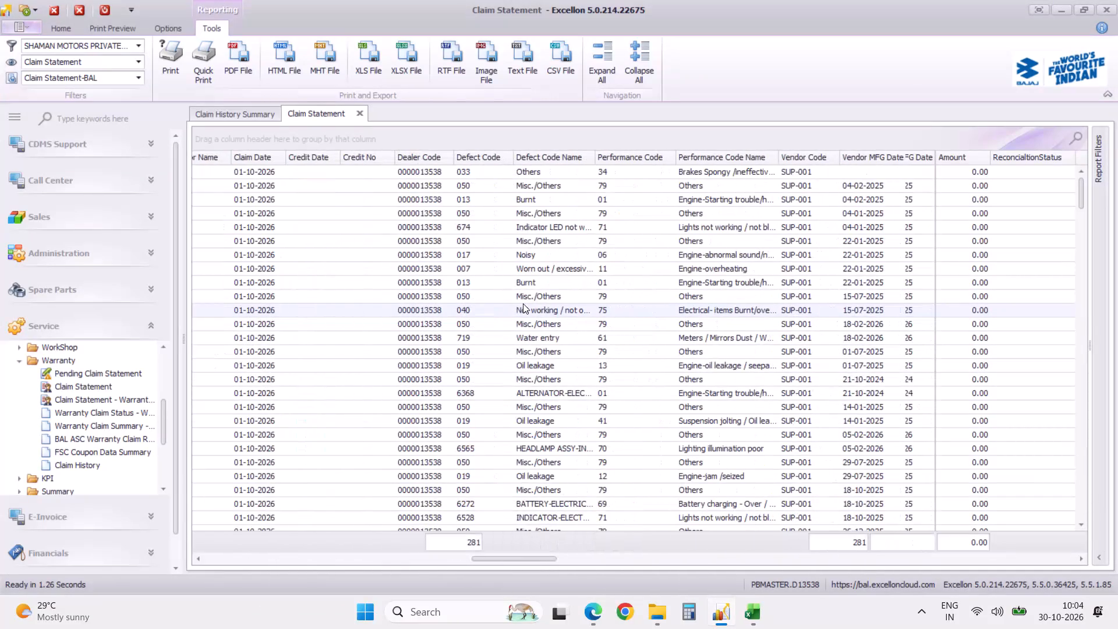
scroll(523, 303, right, 20)
scroll(523, 303, right, 2)
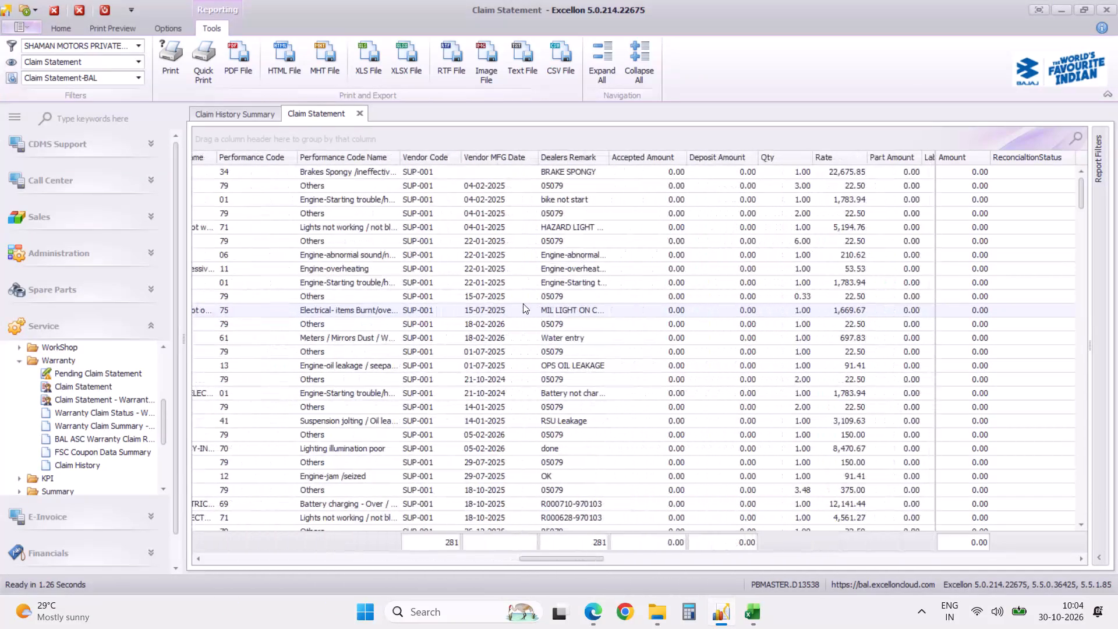
scroll(523, 303, right, 12)
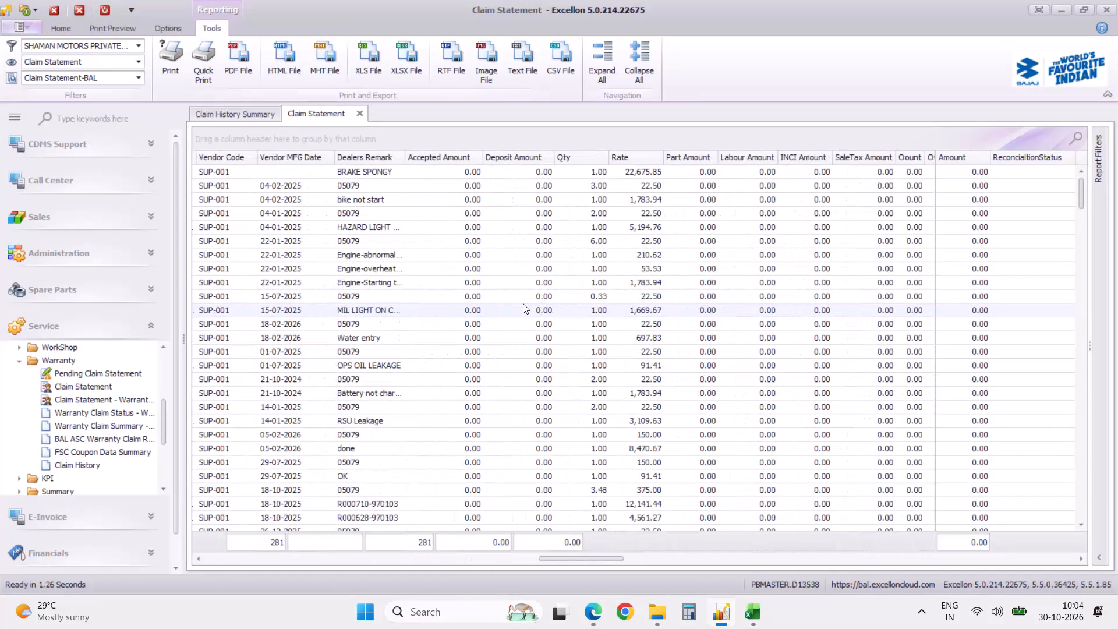
scroll(523, 303, right, 14)
scroll(523, 303, down, 20)
scroll(523, 303, down, 3)
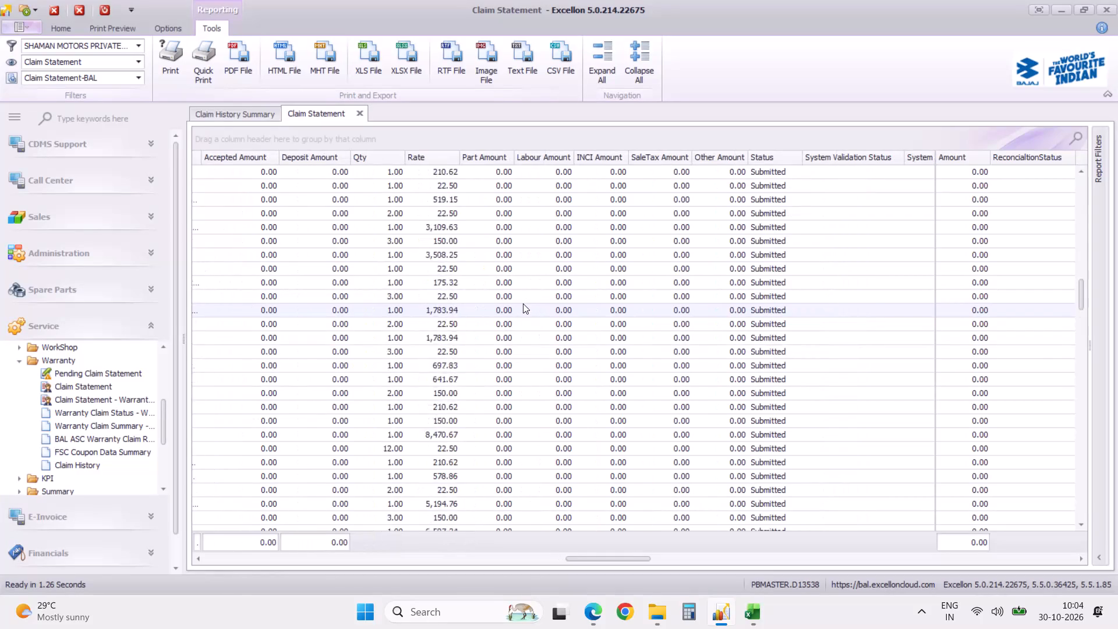
scroll(523, 303, down, 20)
scroll(523, 303, down, 20)
scroll(523, 303, down, 20)
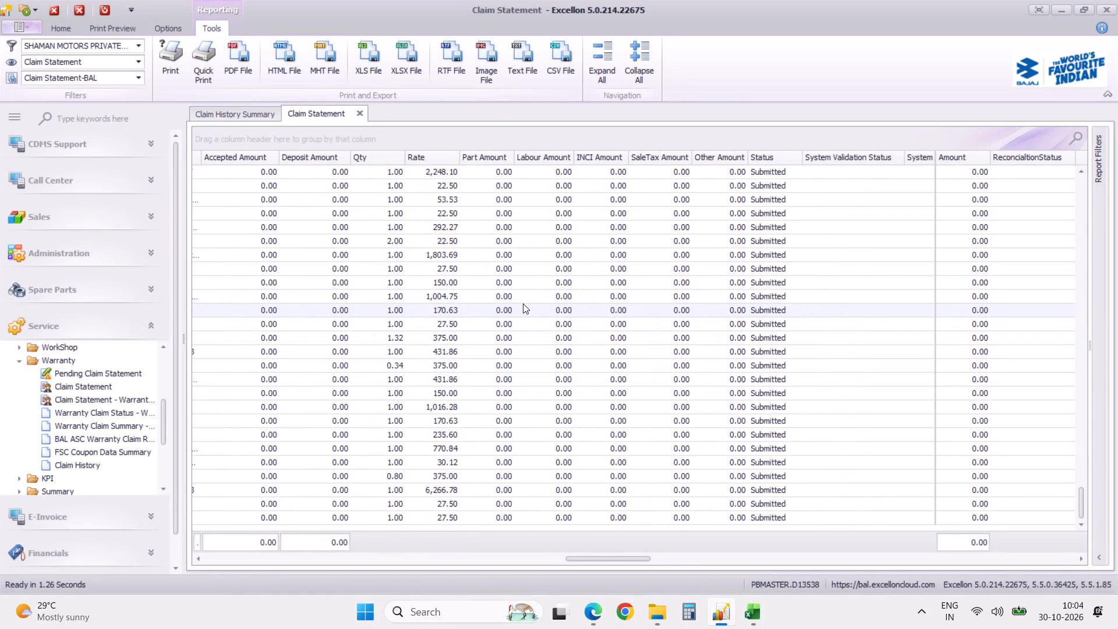
scroll(523, 303, down, 20)
scroll(523, 303, down, 10)
scroll(523, 303, right, 12)
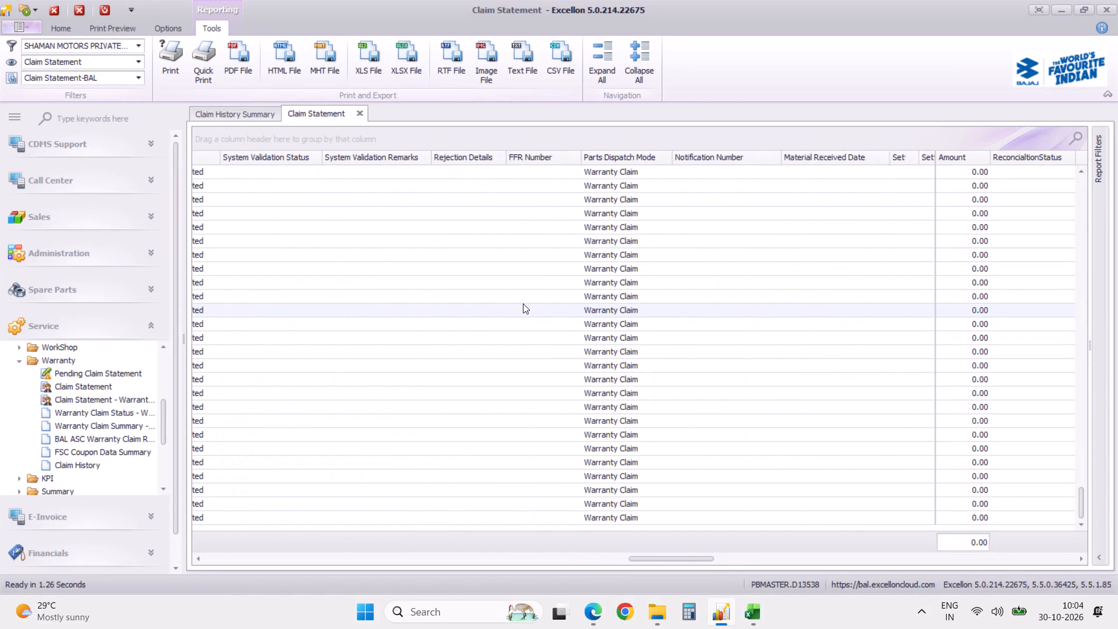
scroll(523, 303, right, 8)
scroll(523, 303, right, 20)
scroll(523, 303, right, 4)
scroll(523, 303, right, 20)
scroll(523, 303, right, 6)
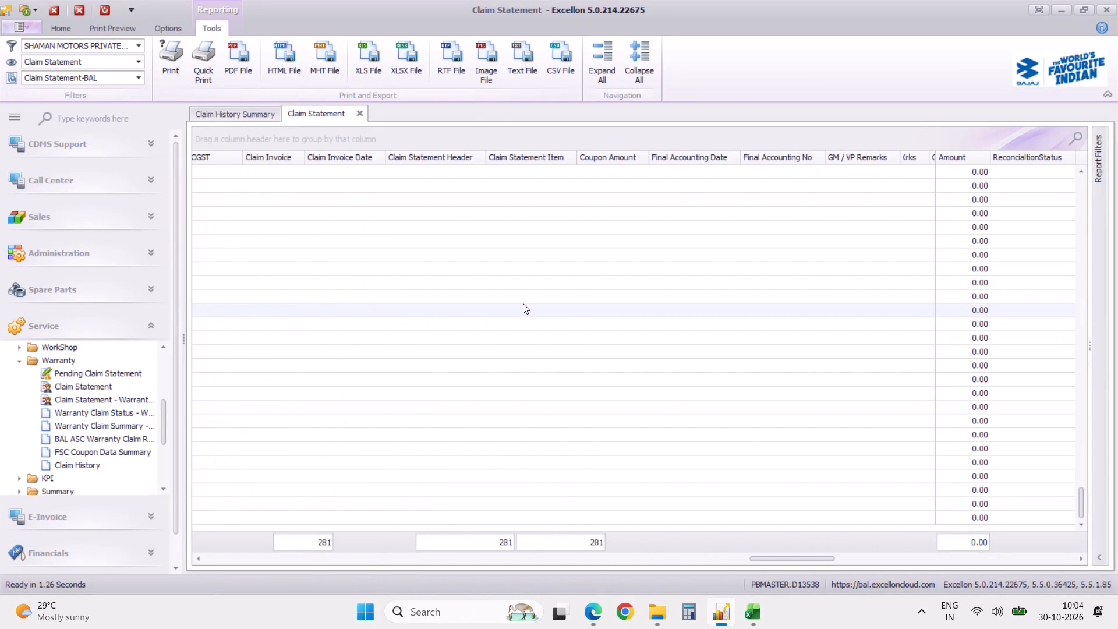
ctrl+scroll(523, 303, down, 1)
Review the last claim rows back to the Batch No column, then the rows up to the start of the report.
scroll(523, 303, left, 20)
scroll(523, 303, left, 14)
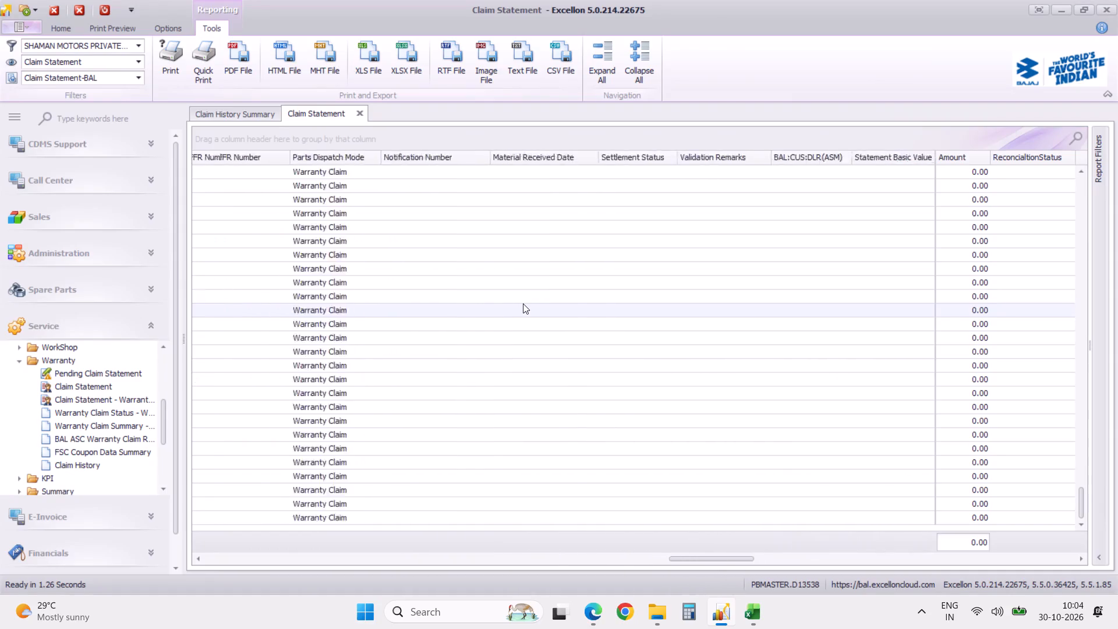
scroll(523, 303, left, 20)
scroll(523, 303, left, 20)
scroll(523, 303, left, 20)
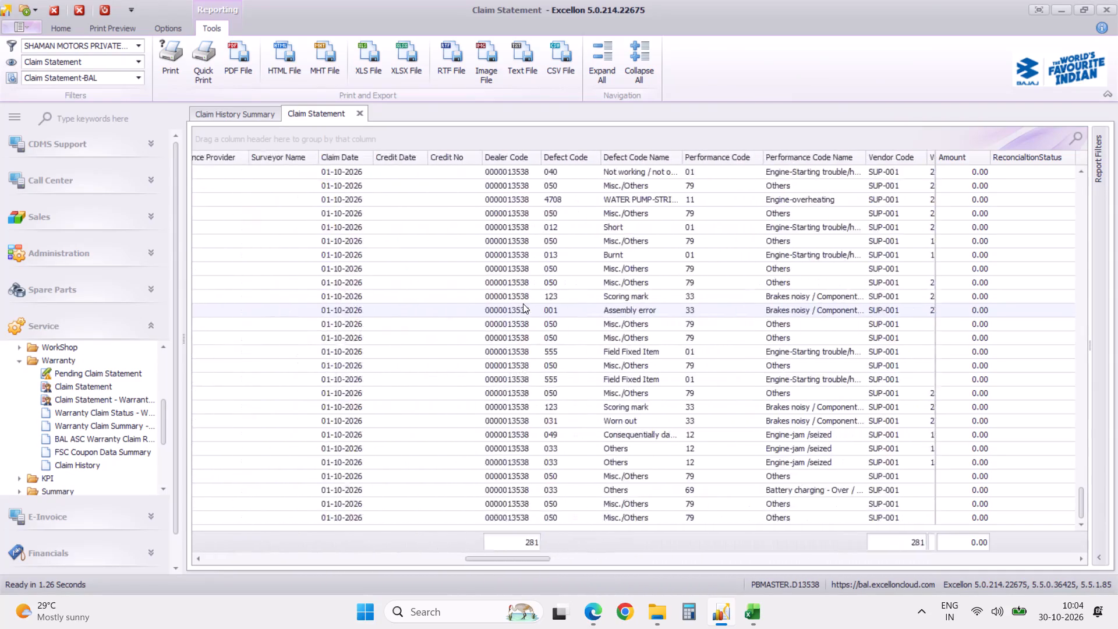
scroll(523, 303, left, 20)
scroll(523, 303, left, 20)
scroll(523, 303, left, 13)
scroll(523, 303, left, 11)
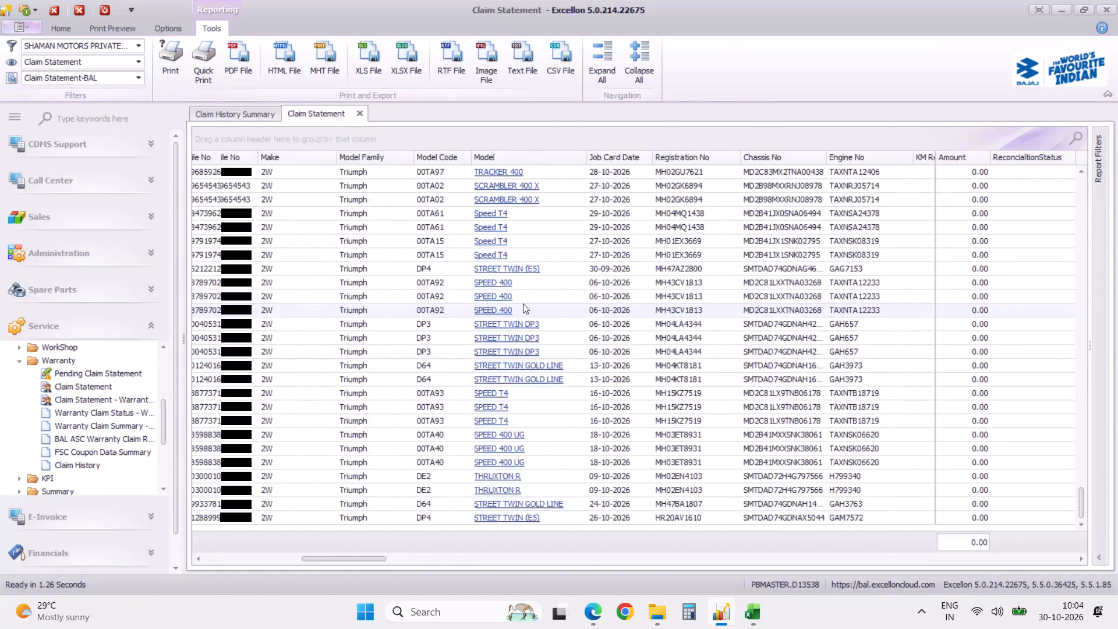
scroll(523, 303, left, 20)
scroll(523, 303, left, 17)
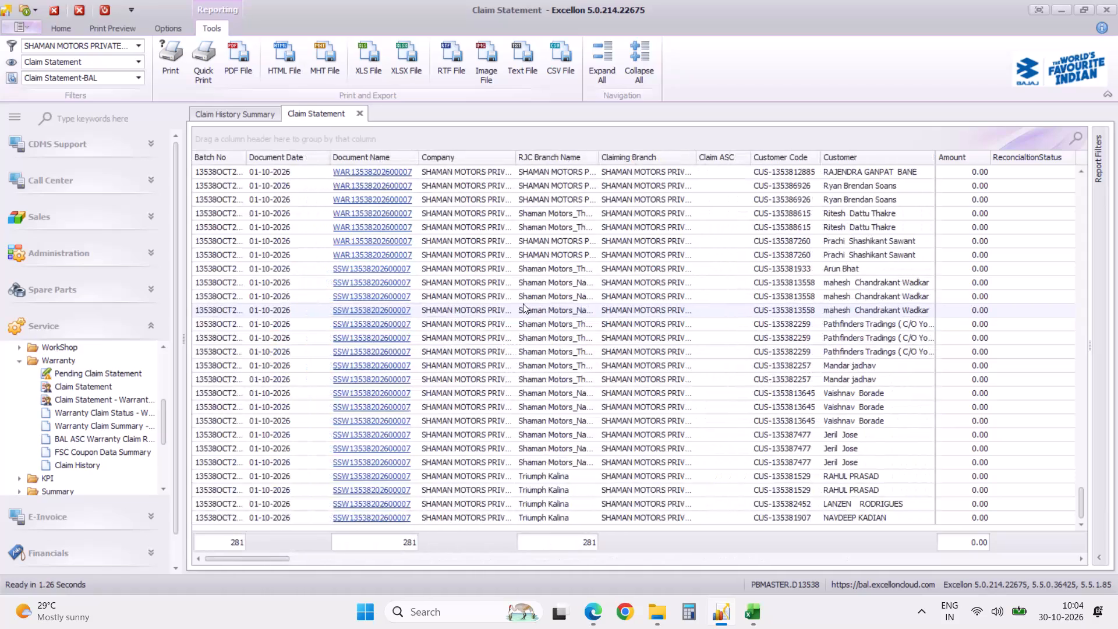
scroll(523, 303, left, 20)
scroll(523, 303, left, 20)
scroll(523, 303, left, 2)
scroll(523, 303, down, 20)
scroll(523, 303, down, 2)
scroll(490, 306, down, 20)
scroll(490, 306, down, 10)
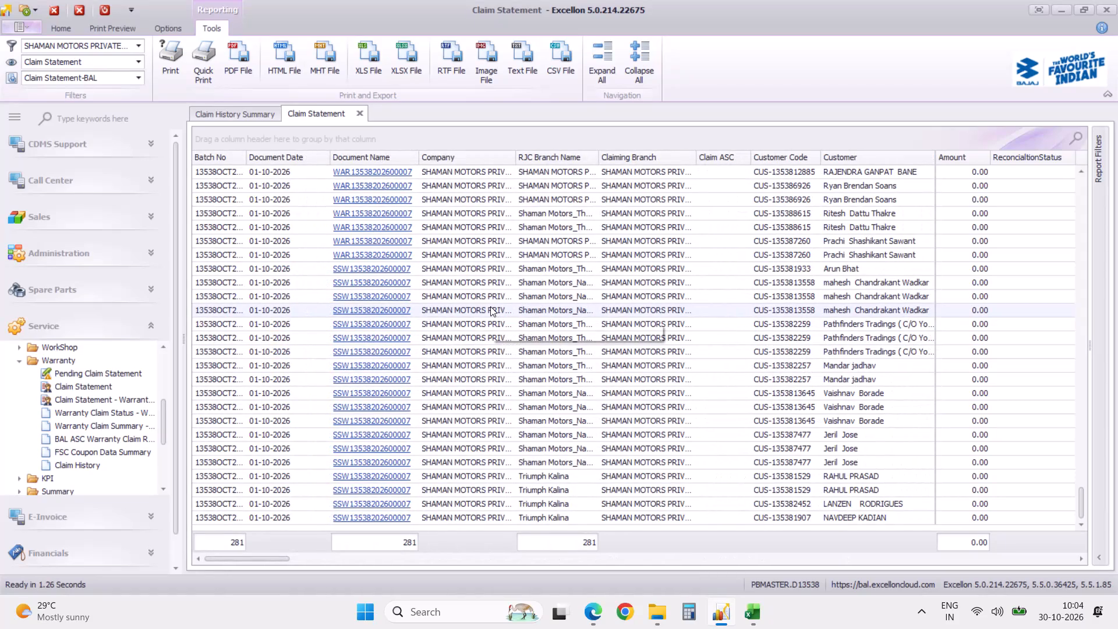
scroll(490, 306, down, 10)
scroll(490, 306, up, 15)
scroll(490, 306, up, 20)
scroll(490, 306, up, 12)
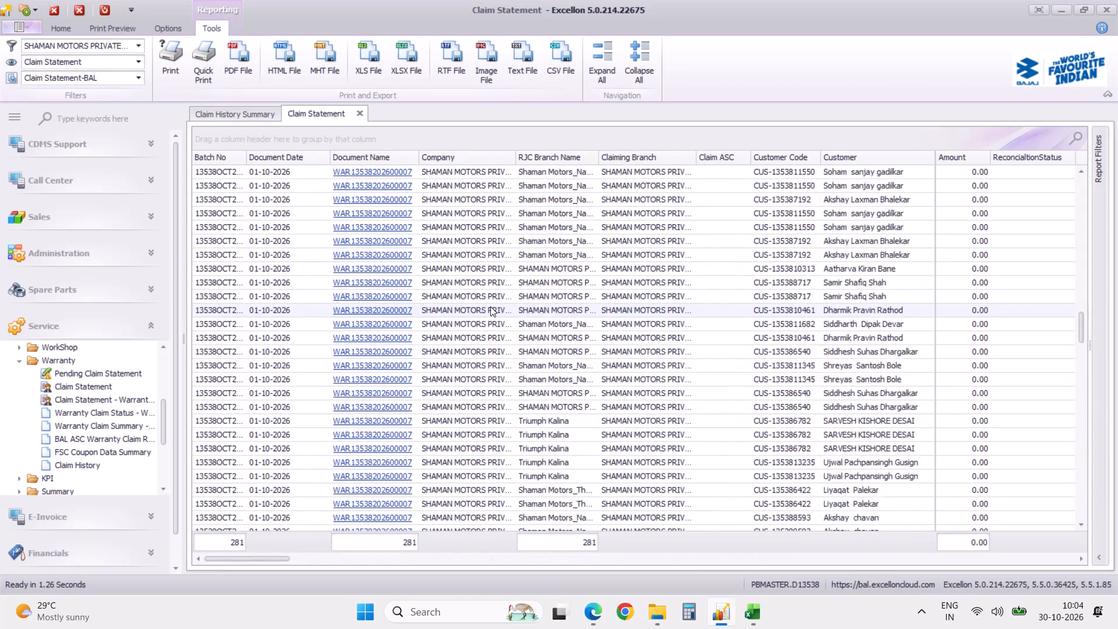
scroll(490, 306, up, 20)
scroll(490, 306, up, 20)
scroll(490, 306, up, 20)
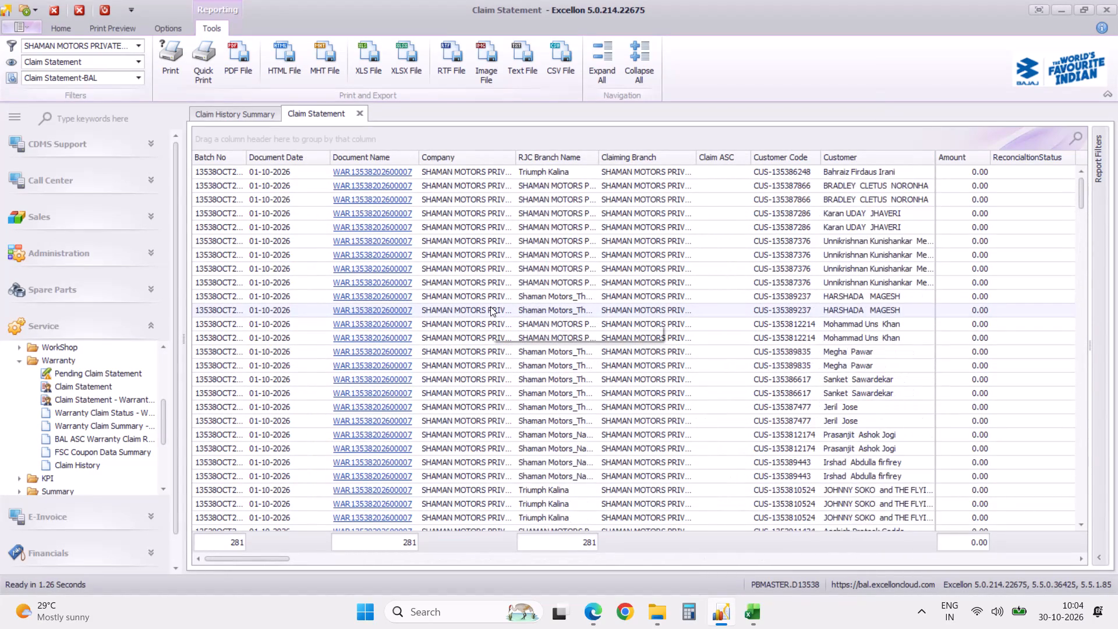
scroll(490, 306, up, 20)
scroll(490, 306, up, 14)
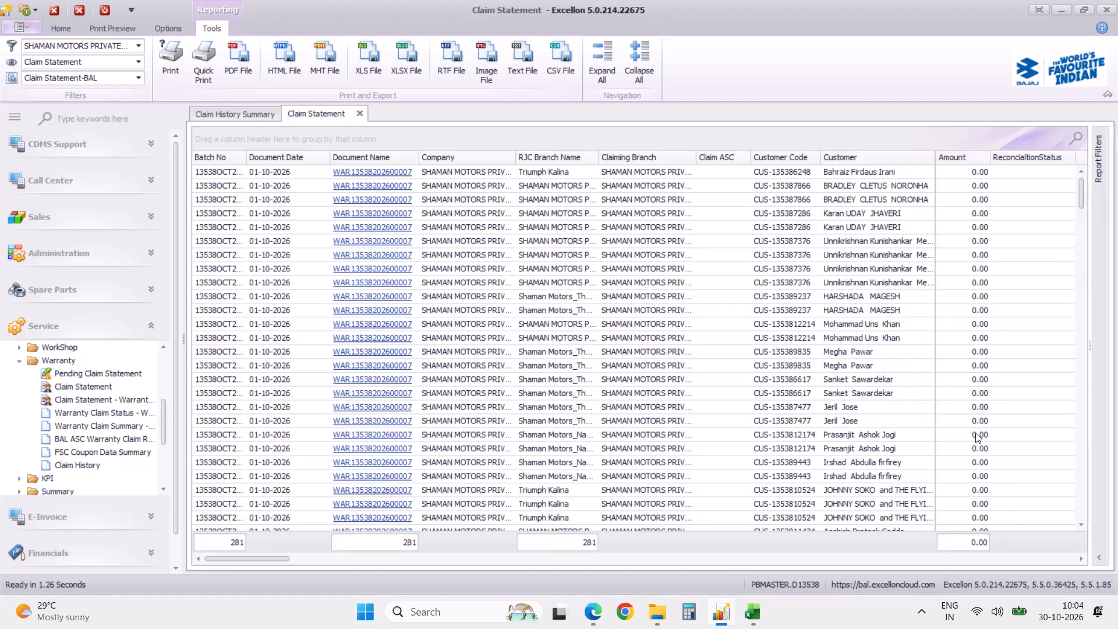
Reopen the Claim Statement's report filters and look further through the claim rows.
click(1098, 557)
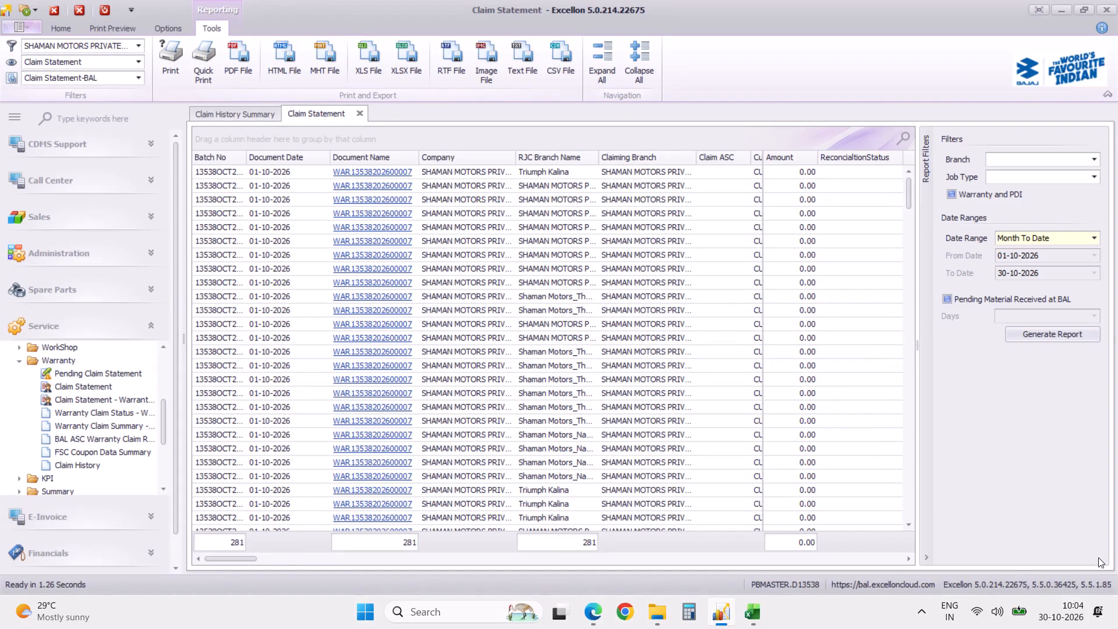
scroll(639, 390, down, 20)
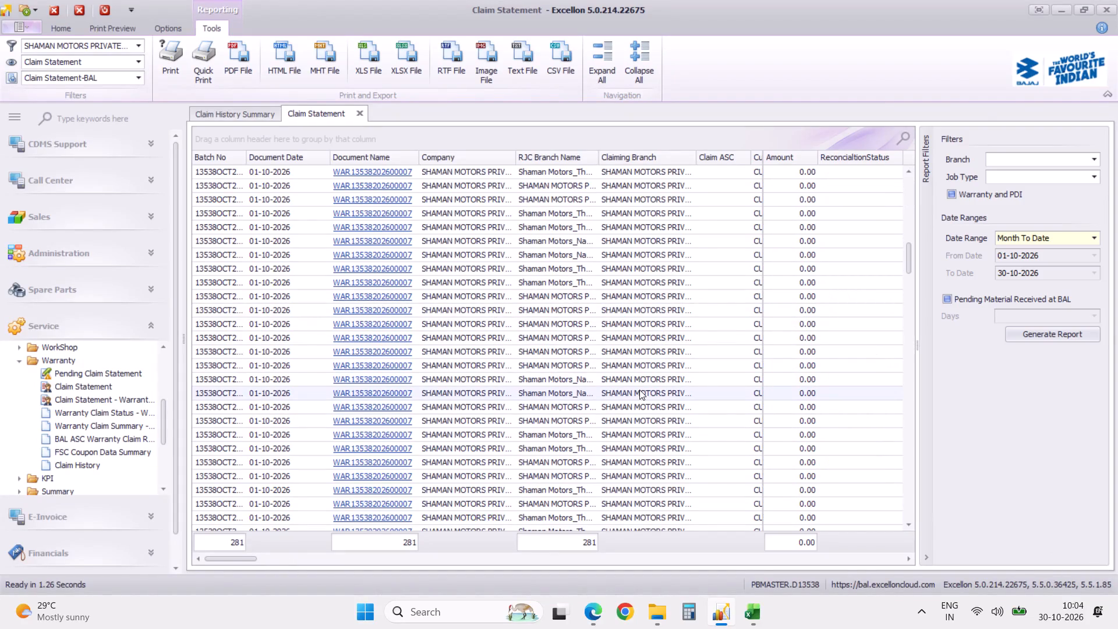
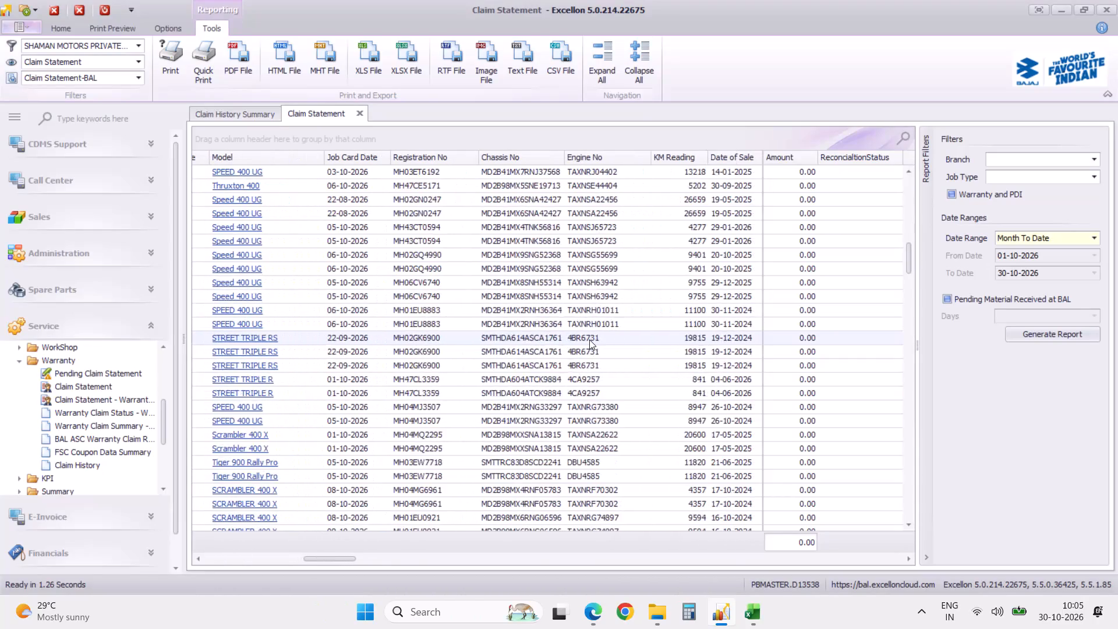
Look through the claim rows, then examine the columns from vehicle details and part codes to defect codes, dealer remarks, rates and amounts.
scroll(589, 340, down, 20)
scroll(589, 340, down, 19)
scroll(589, 340, down, 20)
scroll(589, 340, down, 10)
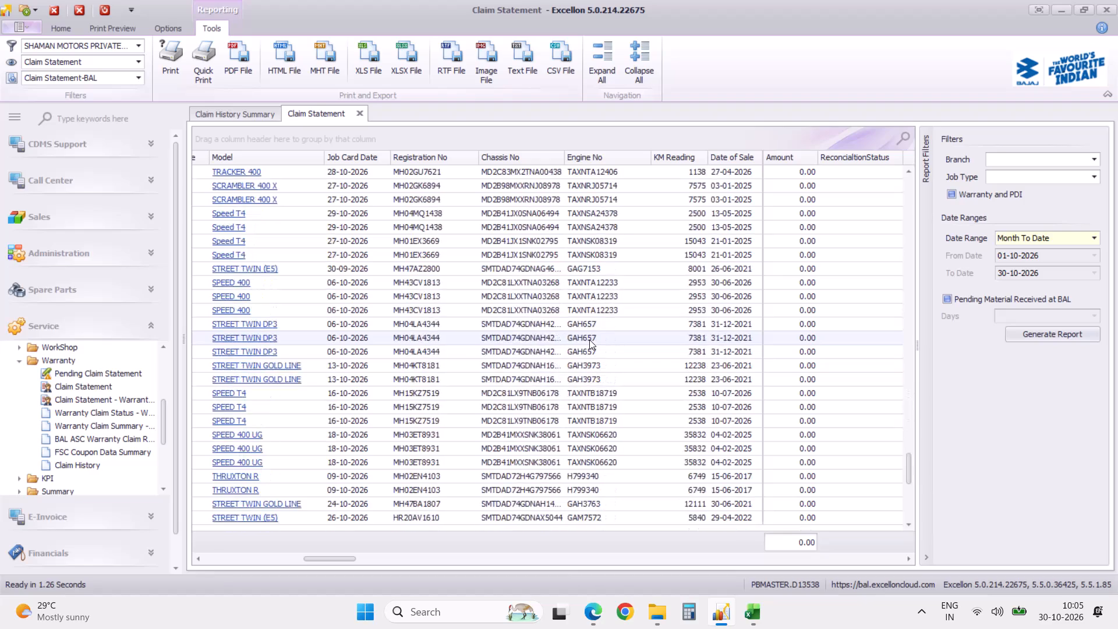
scroll(589, 340, up, 20)
scroll(589, 340, up, 20)
scroll(589, 340, up, 20)
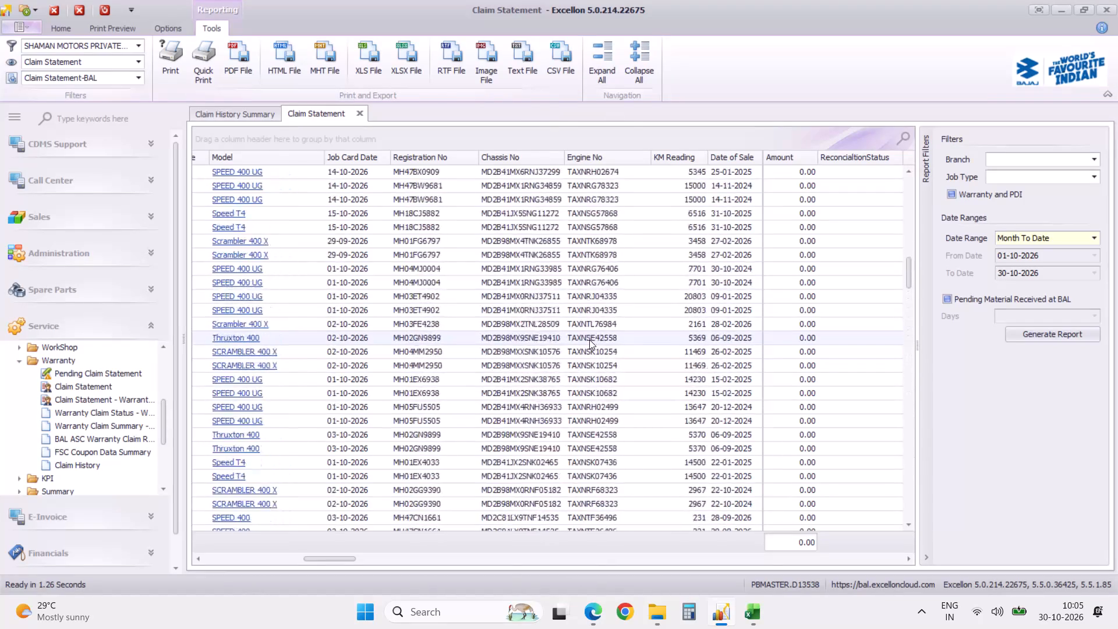
scroll(589, 340, up, 20)
scroll(589, 340, up, 20)
scroll(589, 340, up, 15)
scroll(589, 340, right, 18)
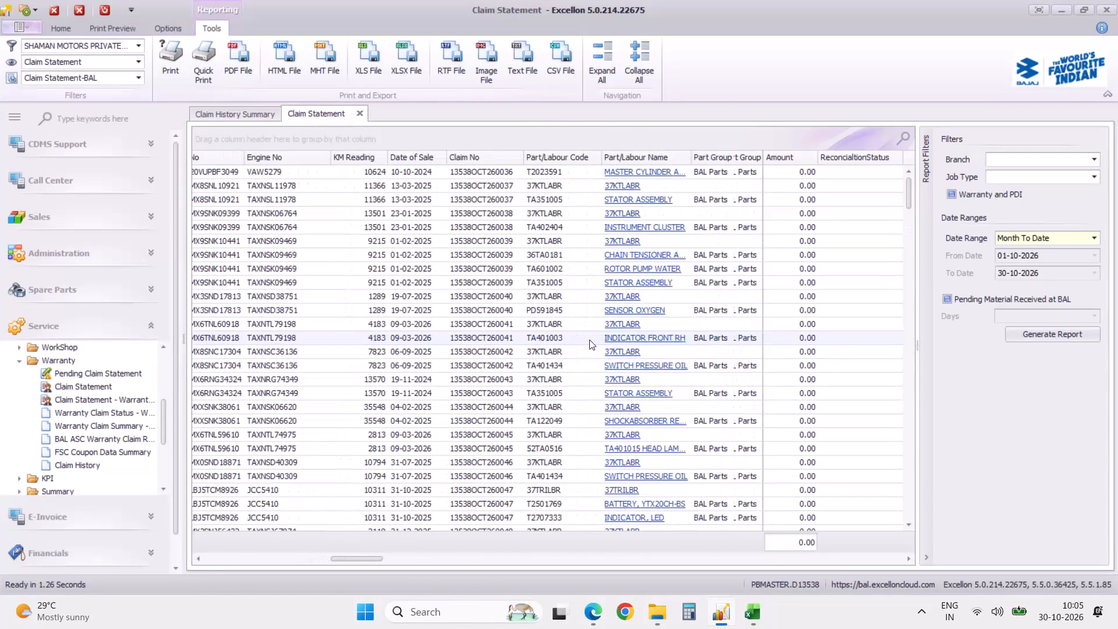
scroll(589, 340, right, 19)
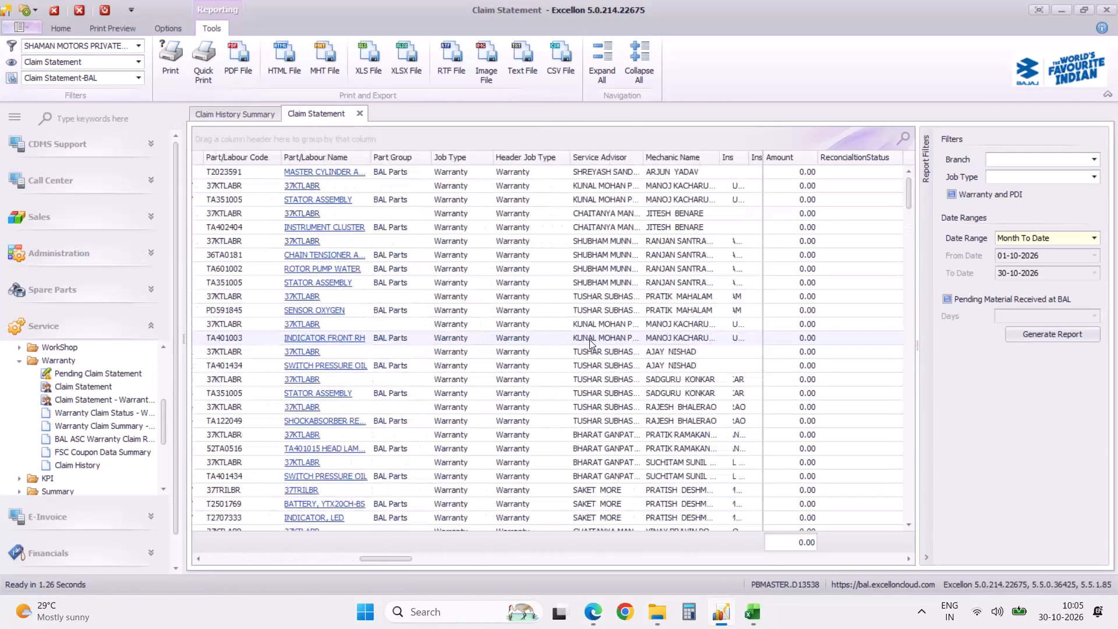
scroll(589, 340, right, 13)
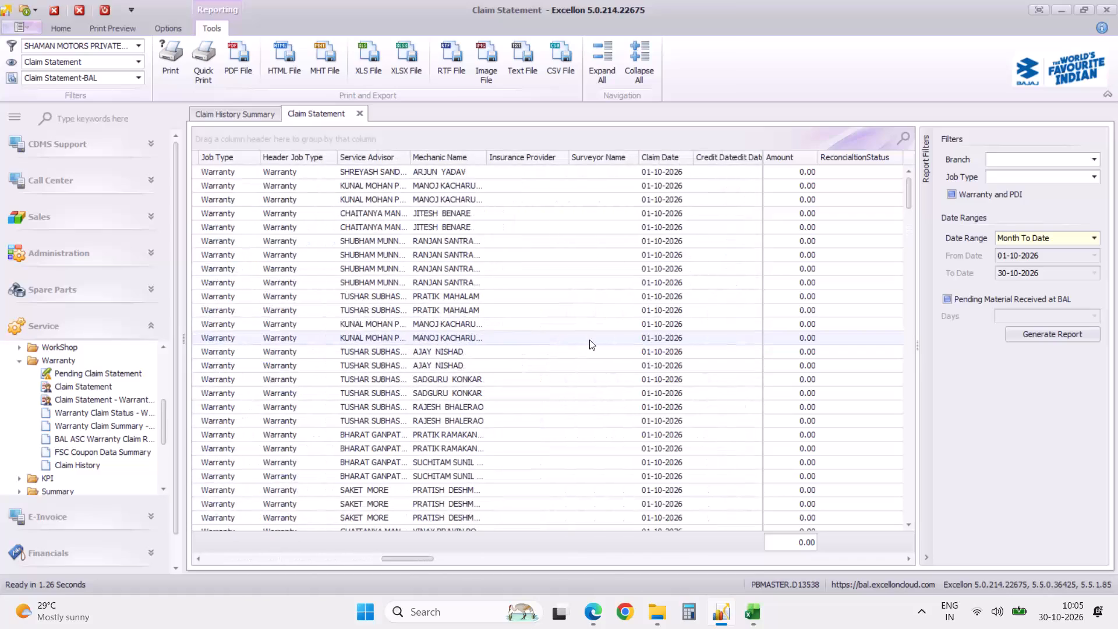
scroll(589, 340, right, 20)
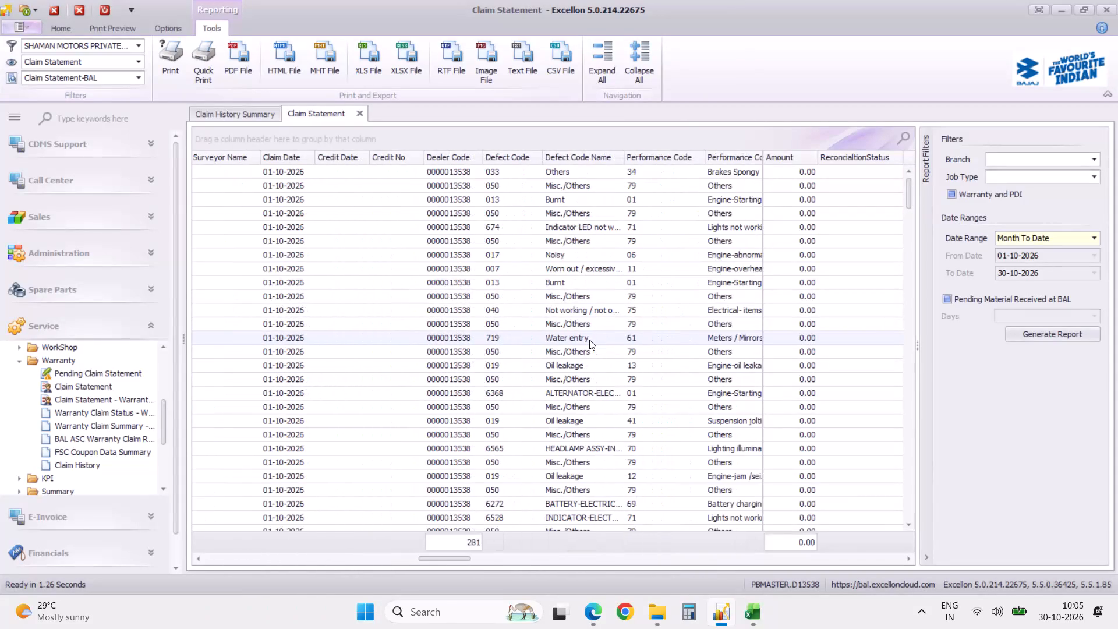
scroll(589, 340, right, 2)
scroll(589, 340, right, 20)
scroll(589, 340, right, 4)
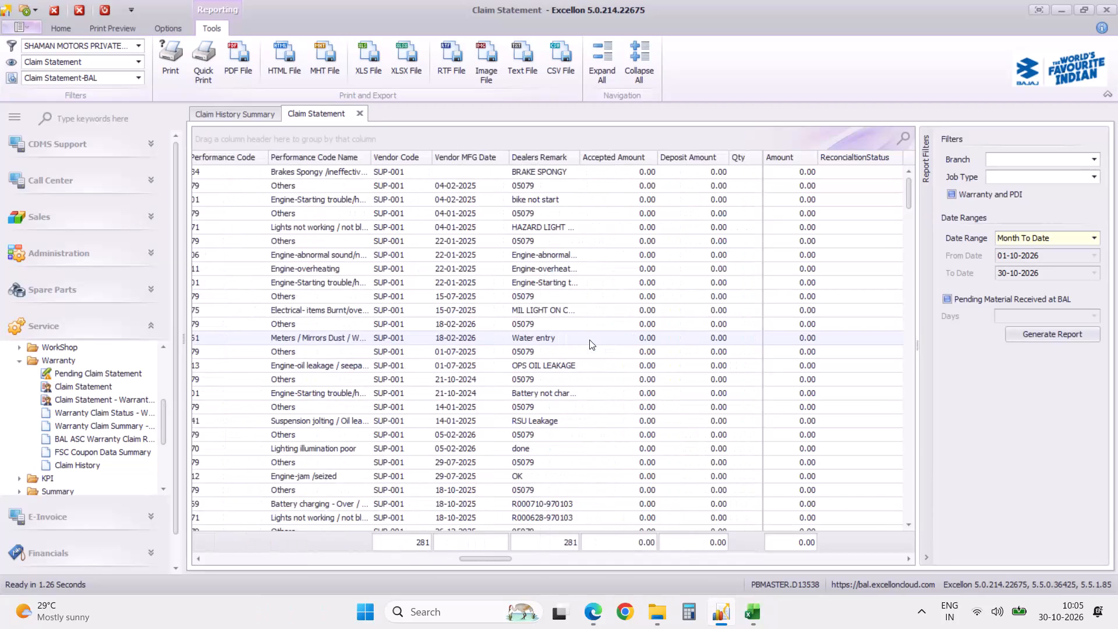
scroll(589, 340, right, 15)
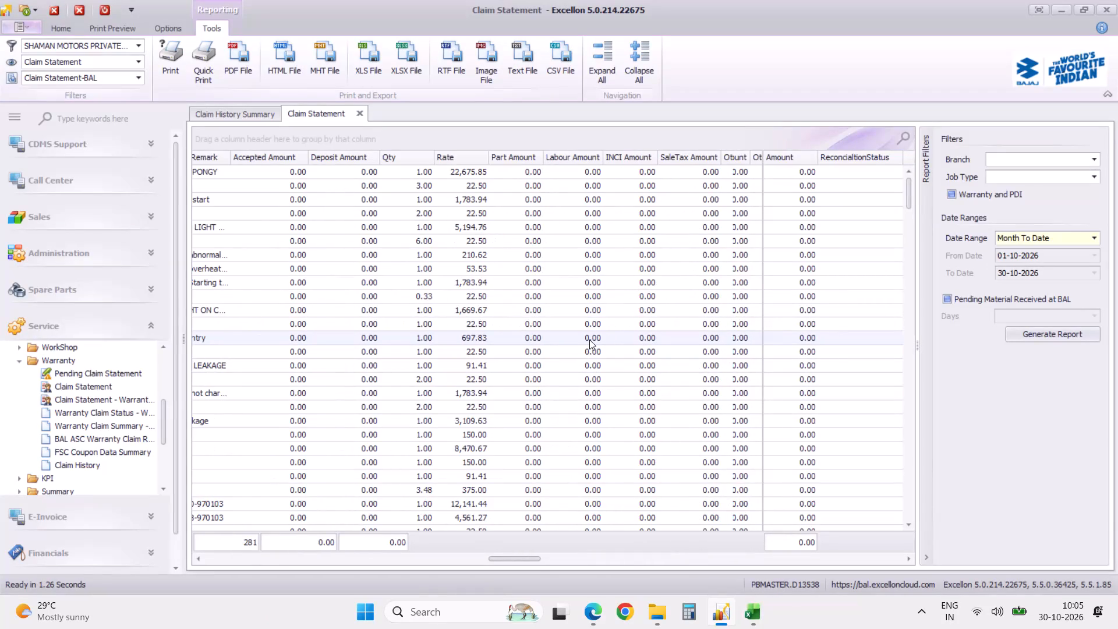
Examine the remaining Claim Statement columns from claim status and validation through GM/VP, packing and settlement fields to LR details and rejection reason.
scroll(589, 340, right, 20)
scroll(589, 340, right, 1)
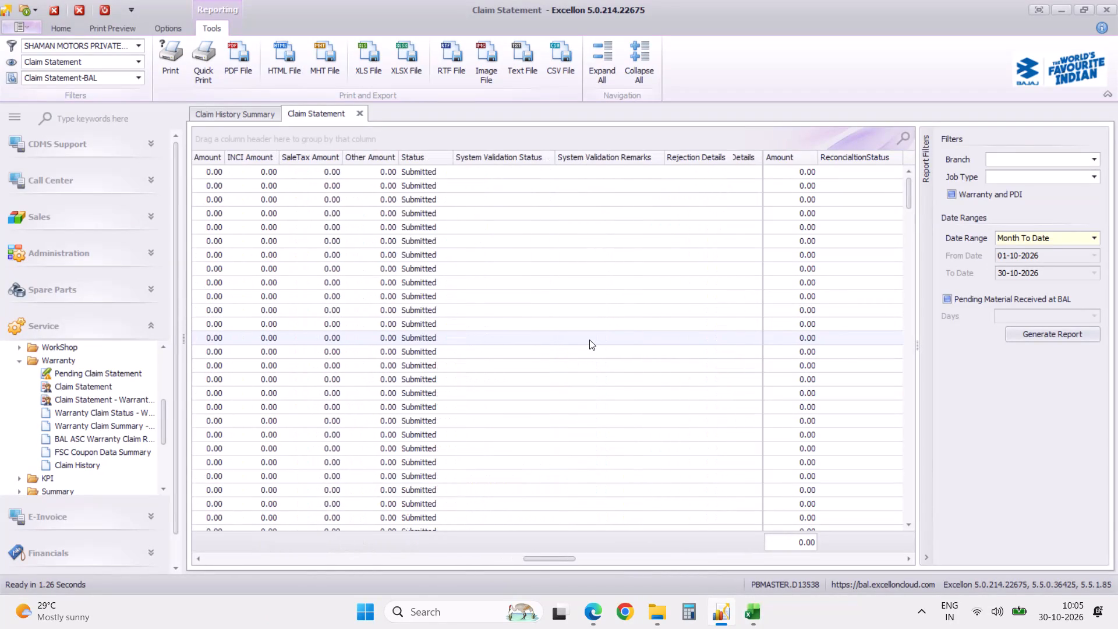
scroll(589, 340, right, 9)
scroll(589, 340, up, 13)
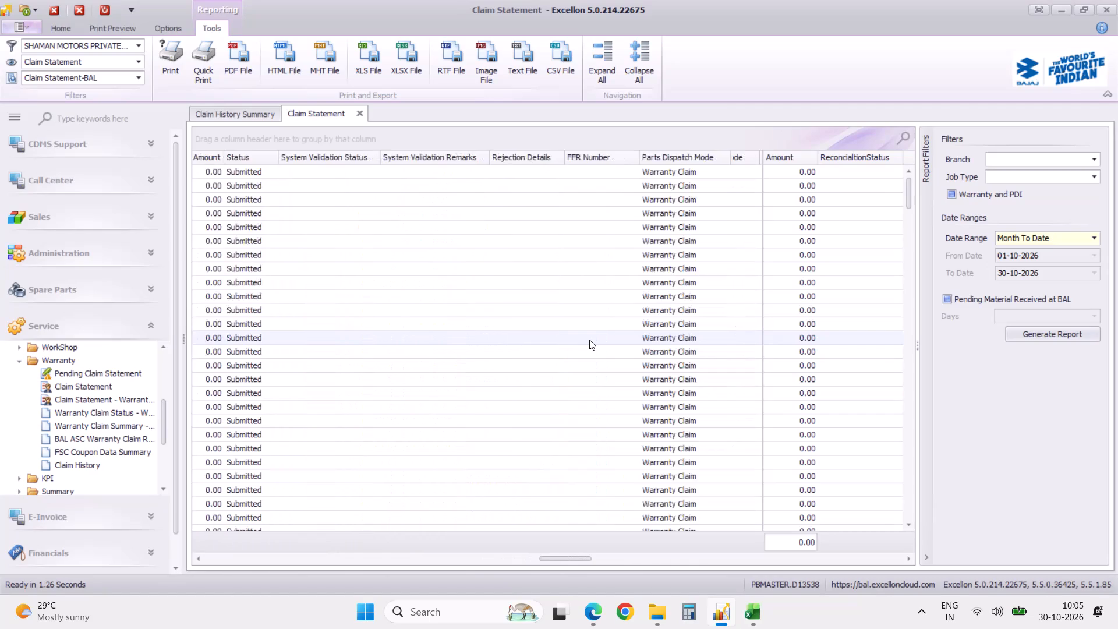
scroll(589, 340, right, 20)
scroll(589, 340, right, 20)
scroll(589, 340, right, 20)
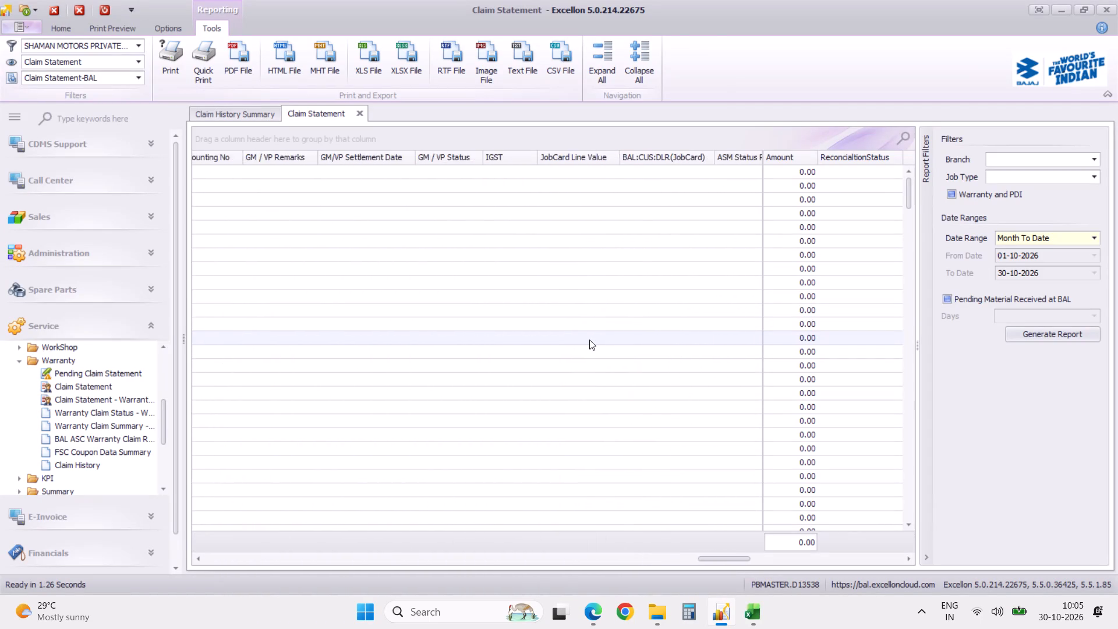
scroll(589, 340, right, 20)
scroll(589, 340, right, 3)
scroll(589, 340, right, 20)
scroll(589, 340, right, 1)
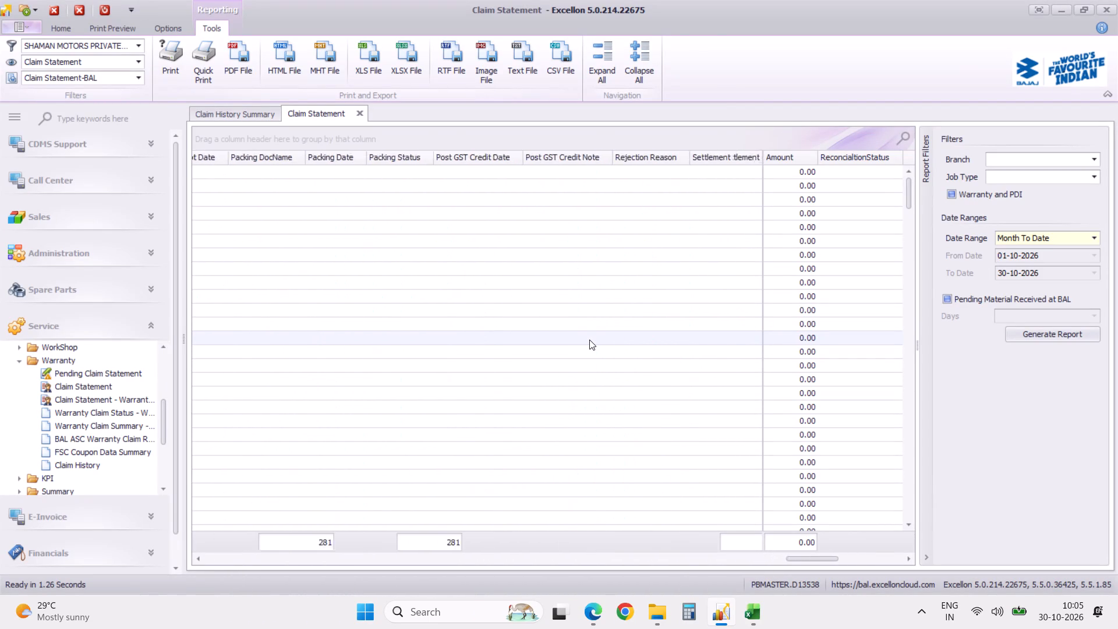
scroll(589, 340, right, 6)
scroll(589, 340, right, 20)
scroll(589, 340, right, 20)
scroll(589, 340, right, 12)
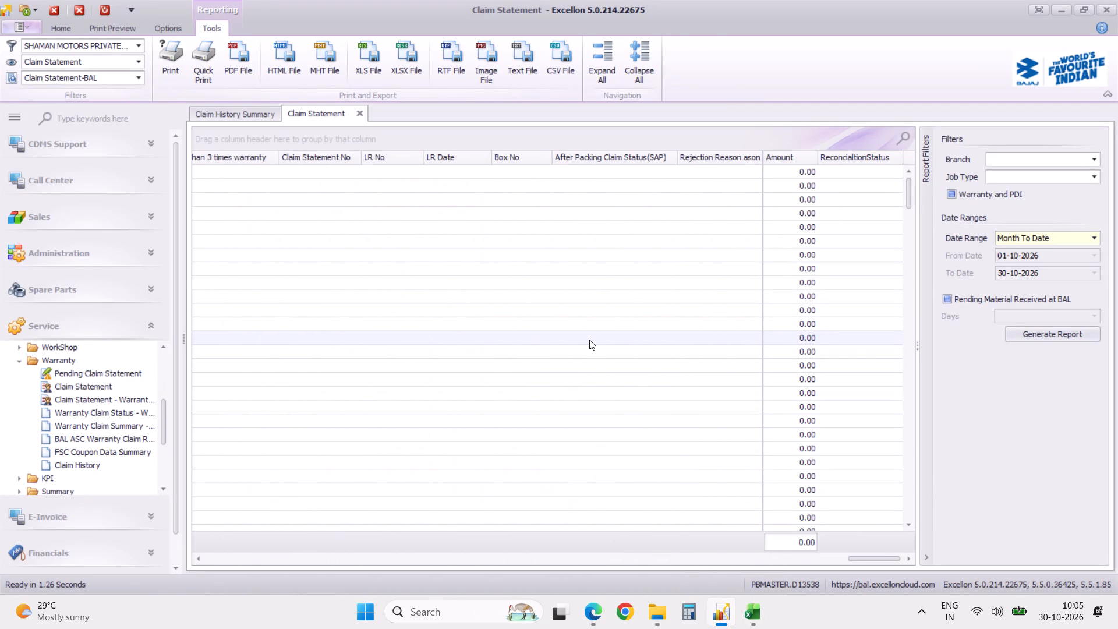
scroll(589, 340, right, 5)
Start a single-file XLSX export of the Claim Statement, toggling the Export hyperlinks option.
click(409, 69)
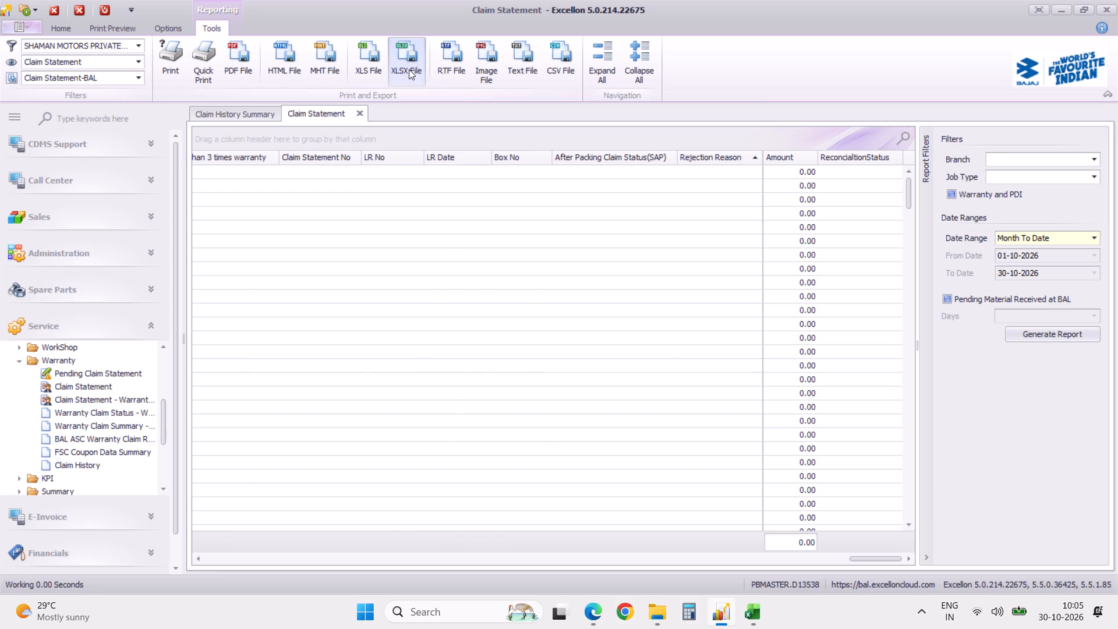
click(469, 333)
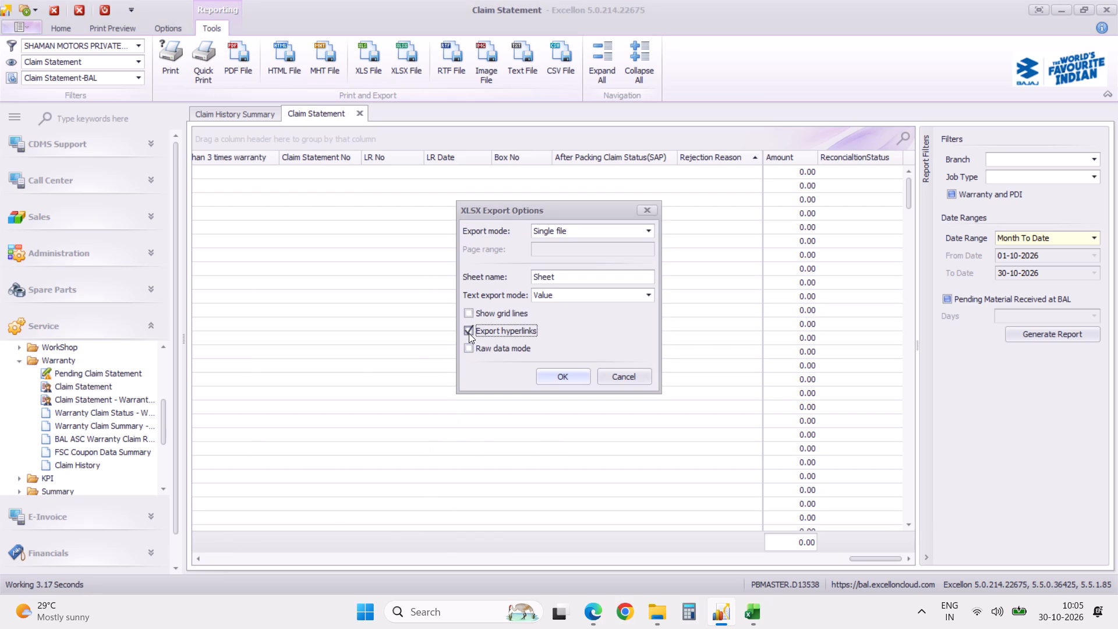
click(549, 374)
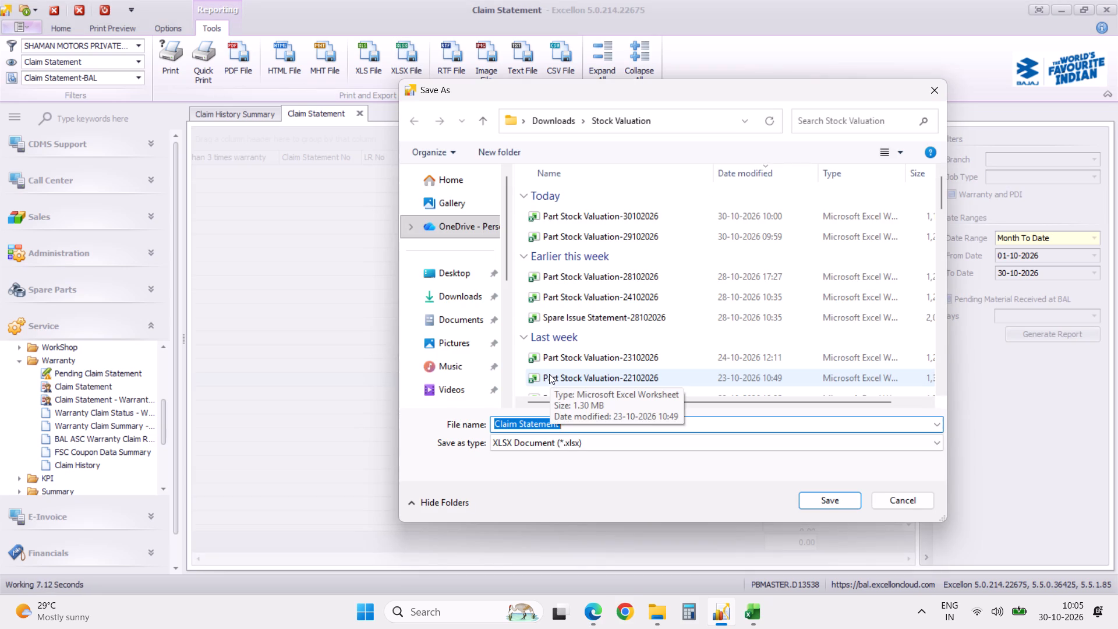
Save the export in the Documents folder as "Claim Statement -test Oct 2026" and open the file in Excel.
click(464, 320)
click(564, 446)
click(564, 446)
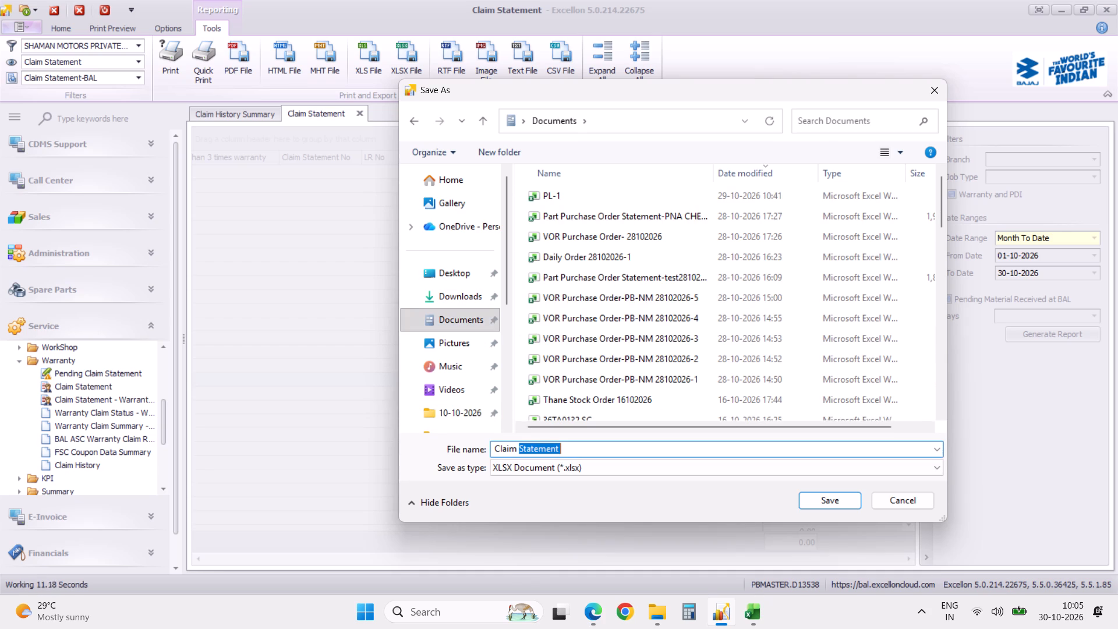
click(564, 446)
key(minus)
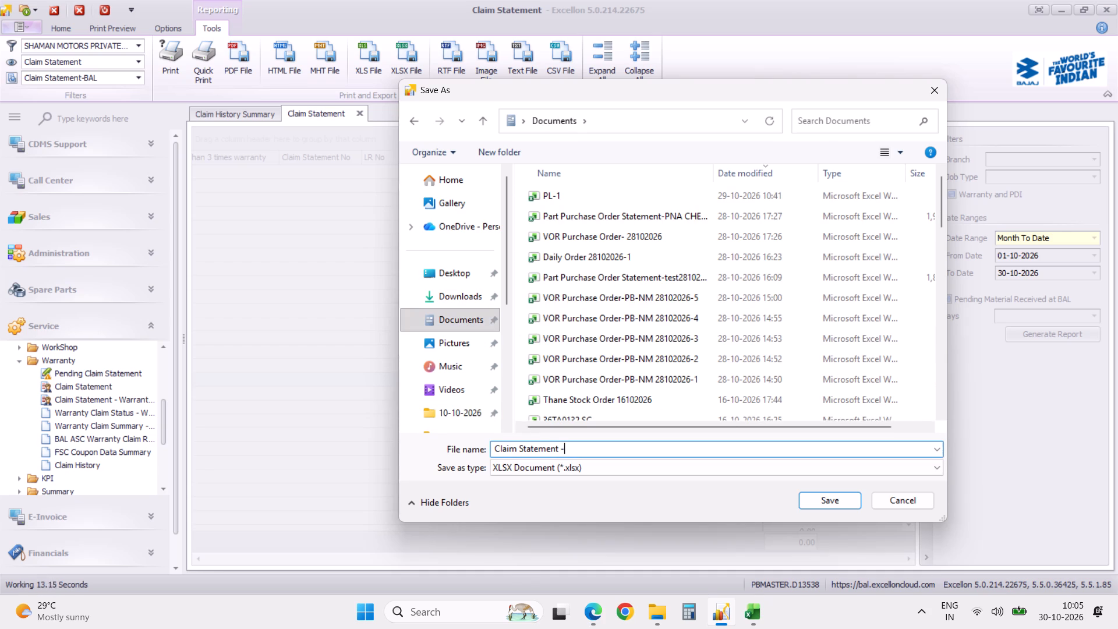
text(ts)
key(BackSpace)
text(est)
key(space)
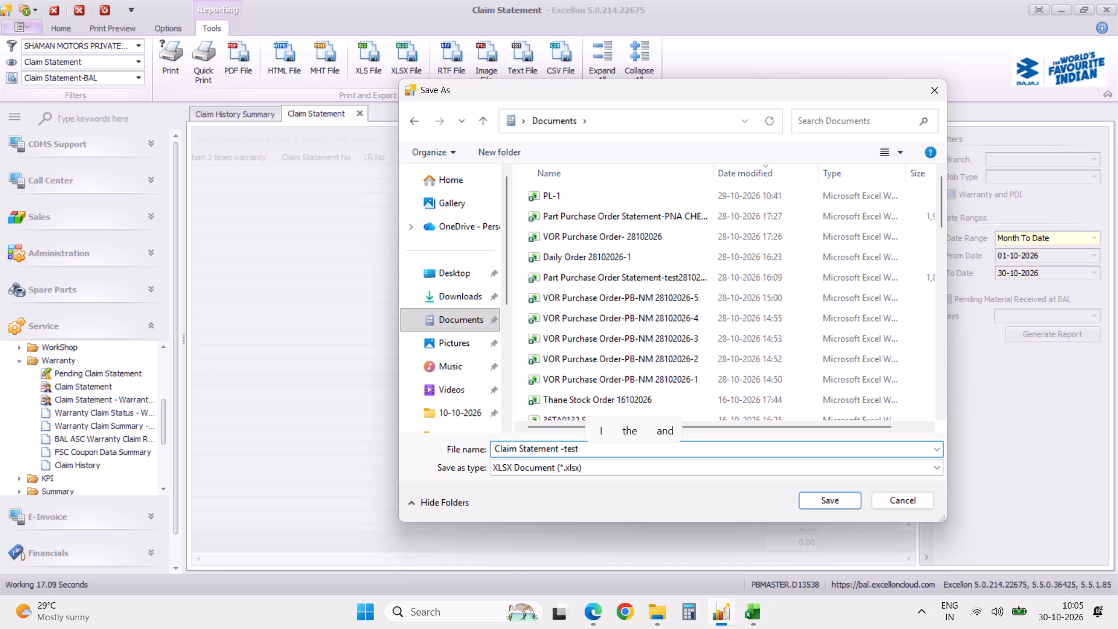
text(Oct 2026)
key(Return)
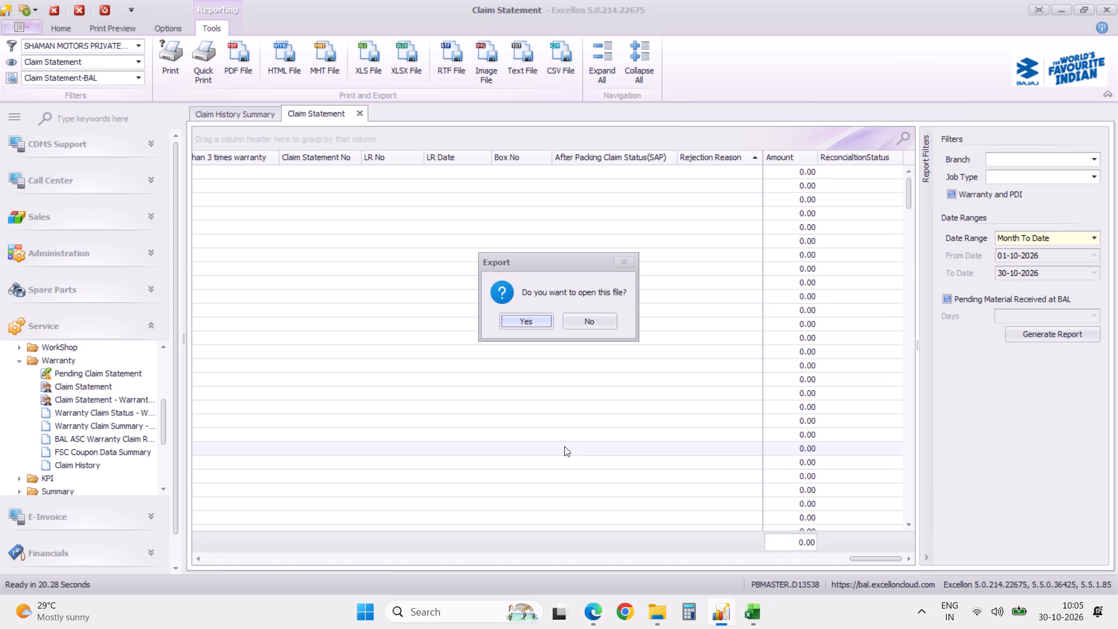
click(535, 325)
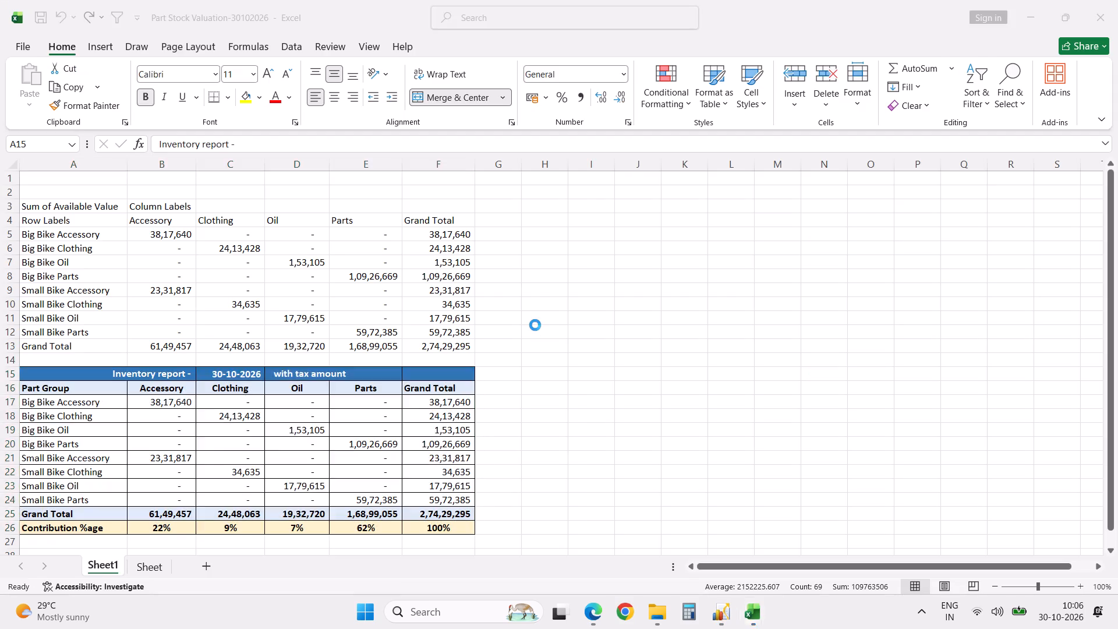
Delete the totals row beneath the last claim record in the exported sheet.
click(155, 385)
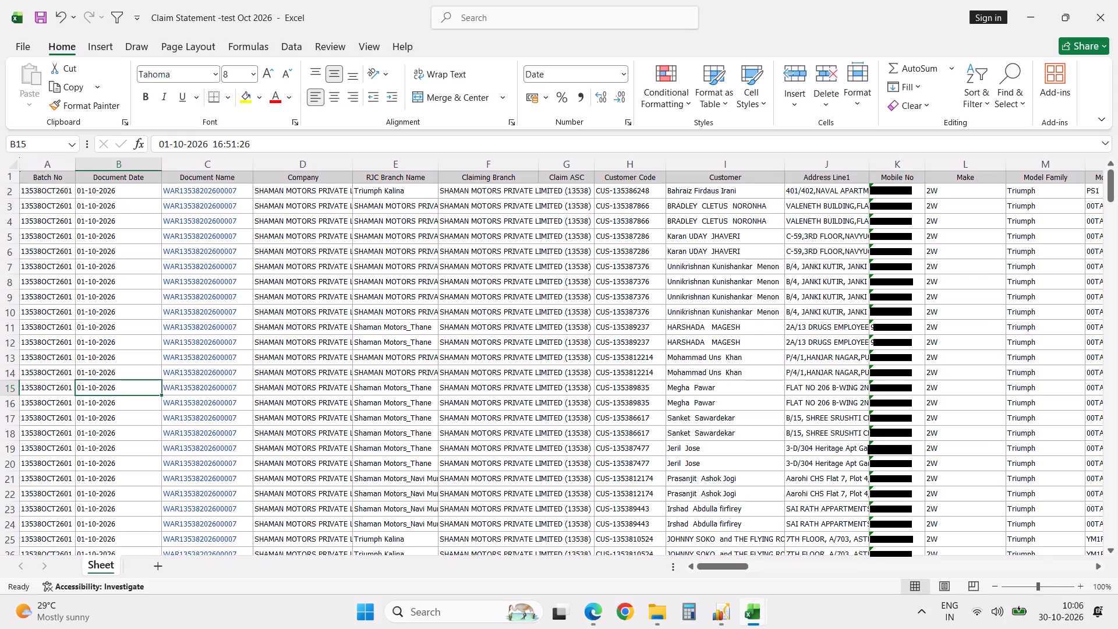
key(ctrl+Down)
key(Down)
key(shift+space)
key(ctrl+minus)
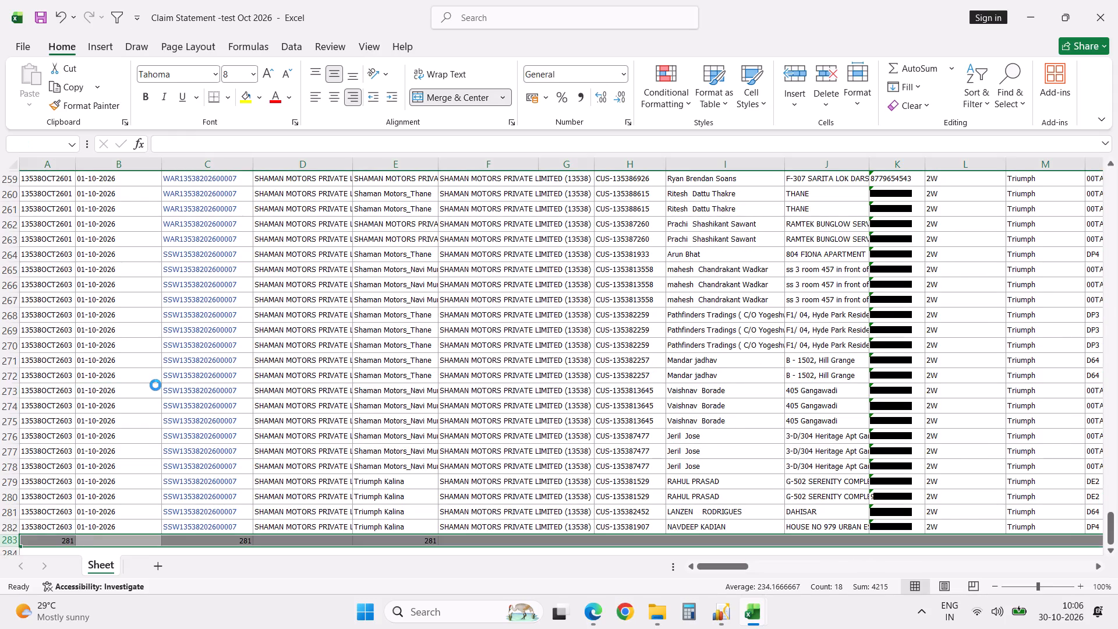
Return to the header row and check the column headings from Document Date across to Registration No.
key(ctrl+Up)
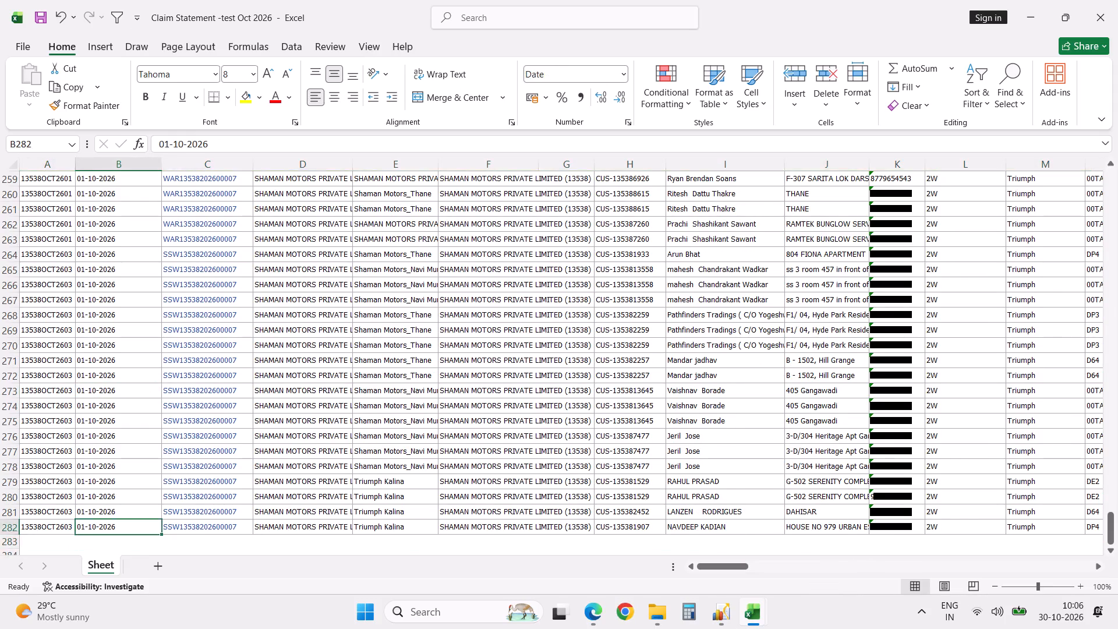
key(ctrl+Up)
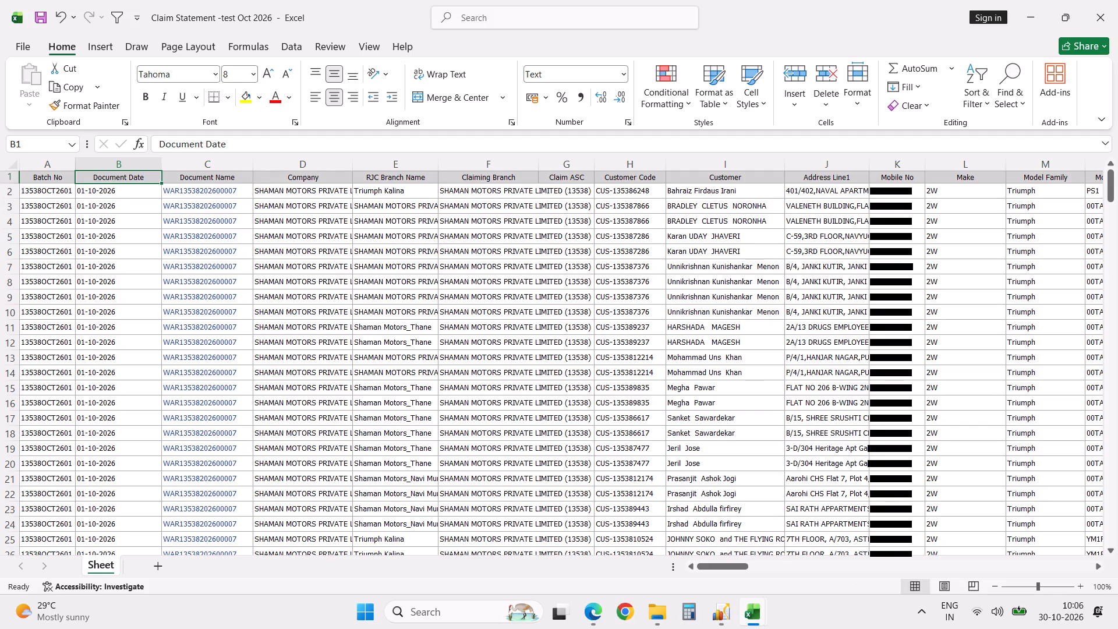
key(Right)
key(Right)
key(Right)
key(Right)
key(Right)
key(Right)
key(Right)
key(Right)
key(Right)
key(Right)
key(Right)
key(Right)
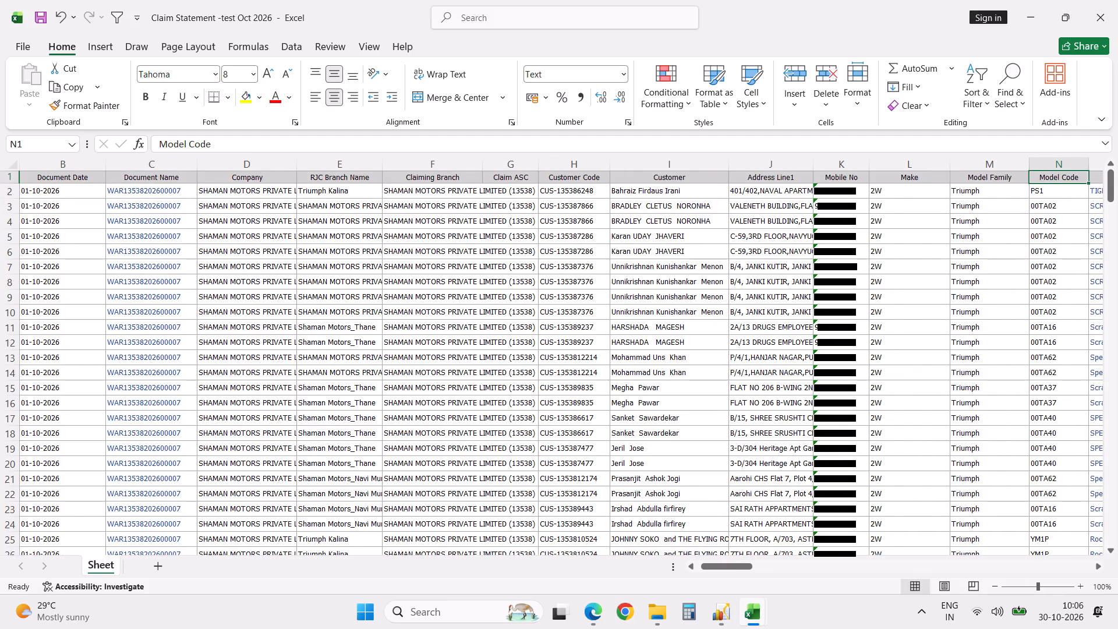
key(Right)
key(Right)
key(Right)
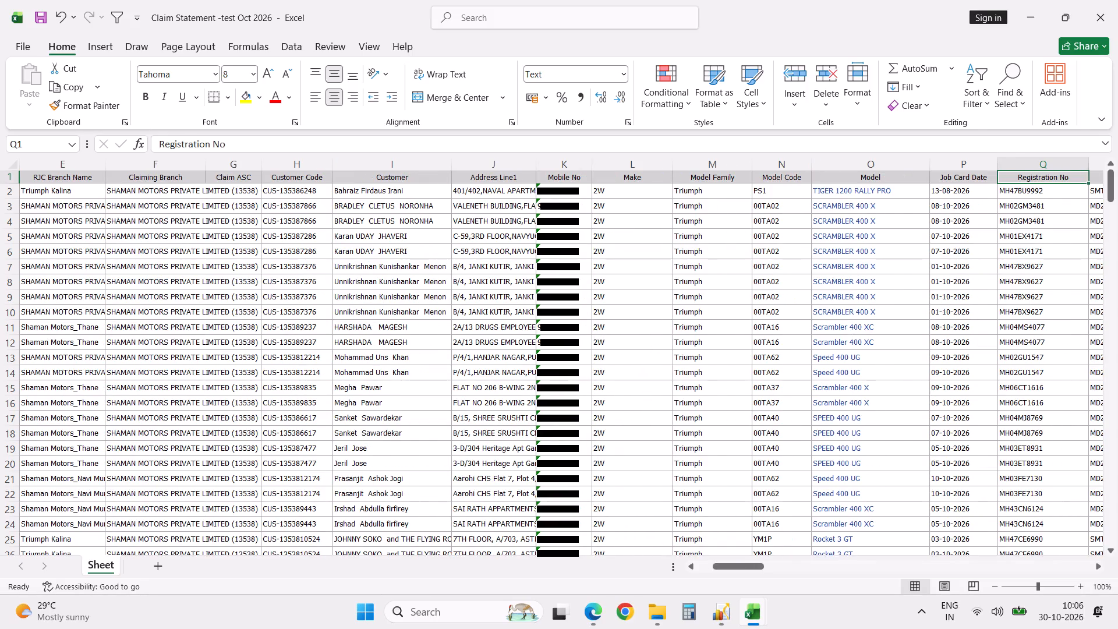
Add filters to the header row and check the filter list of the RJC Branch Name column.
click(93, 176)
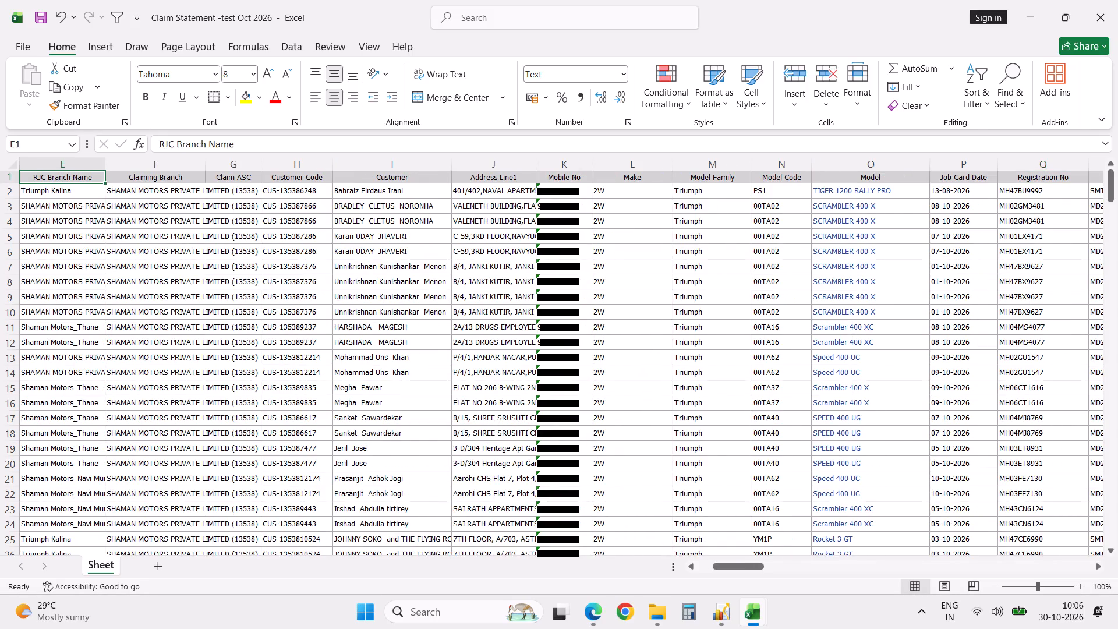
text(dff)
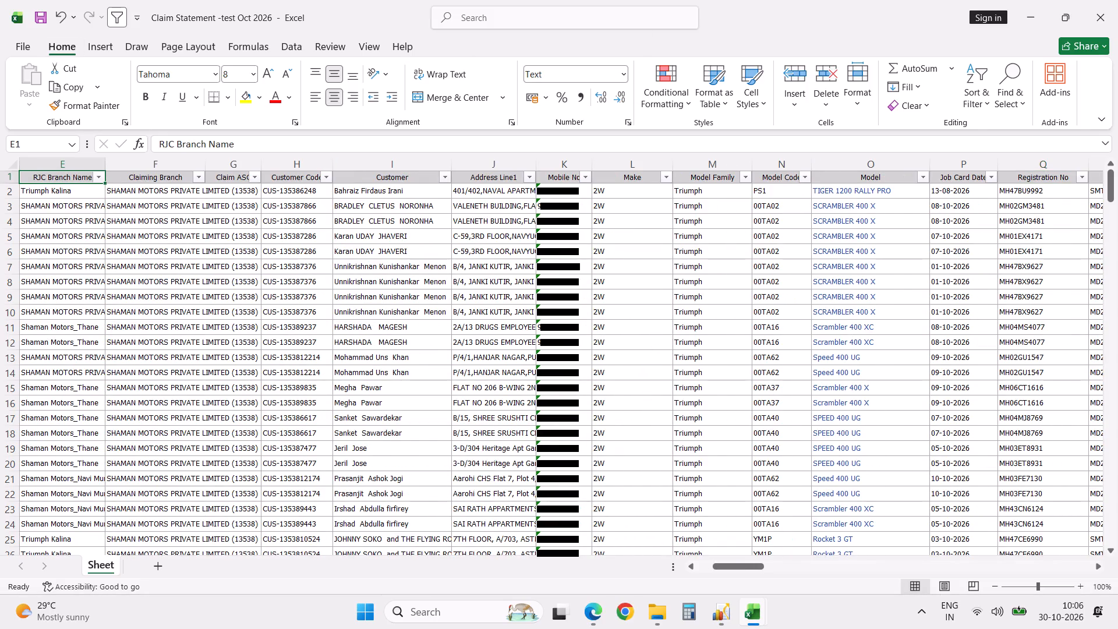
click(100, 178)
click(324, 279)
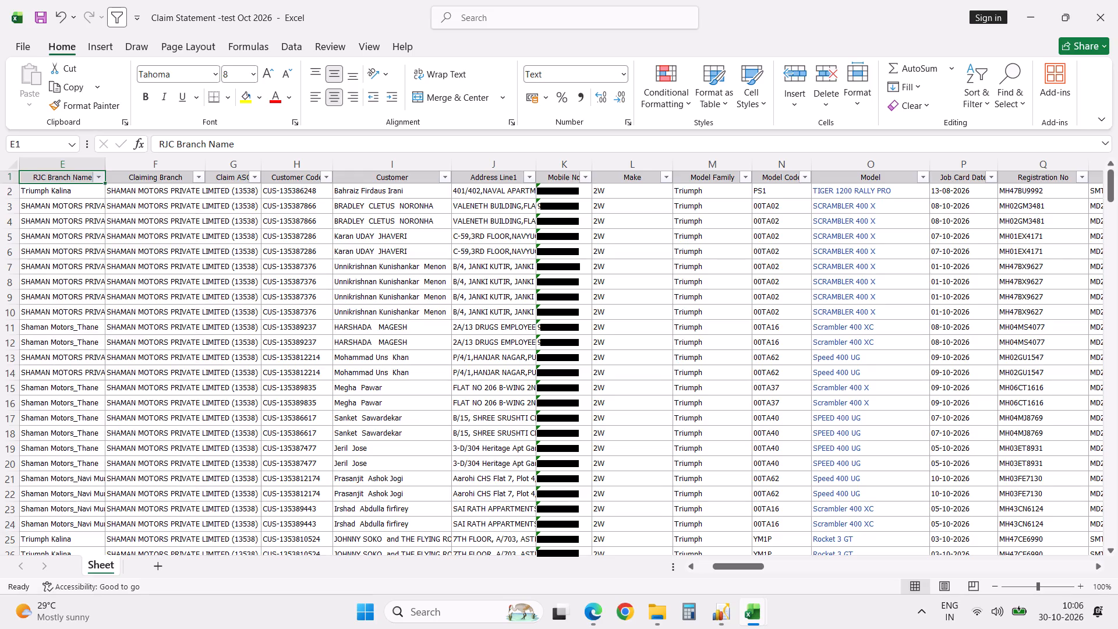
Copy the whole RJC Branch Name column, header included, into a new blank workbook.
key(ctrl+shift+Down)
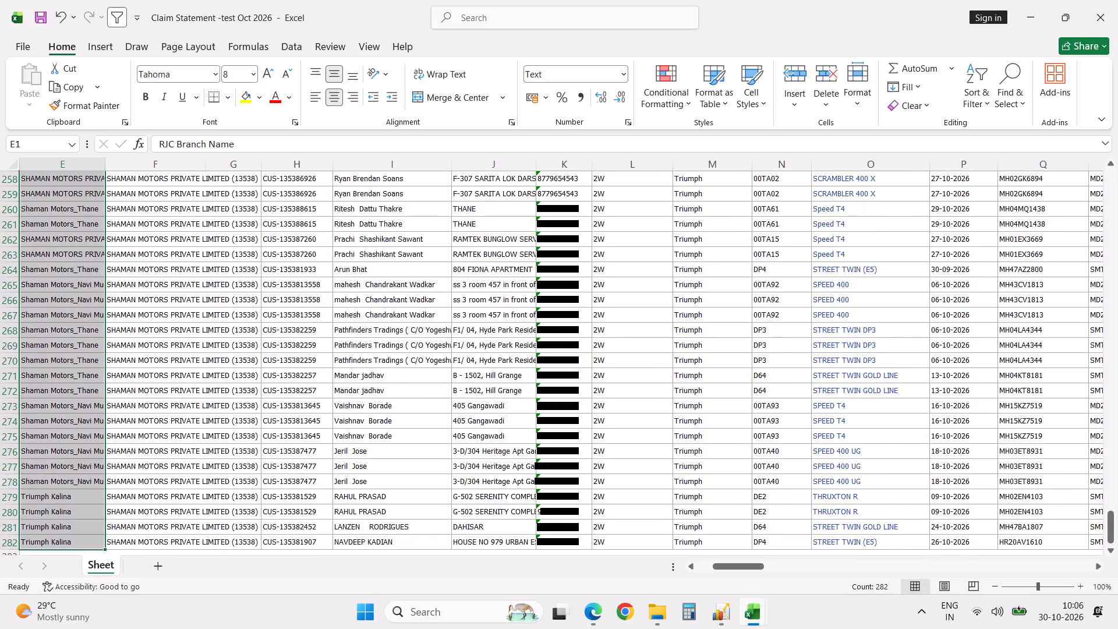
key(ctrl+c)
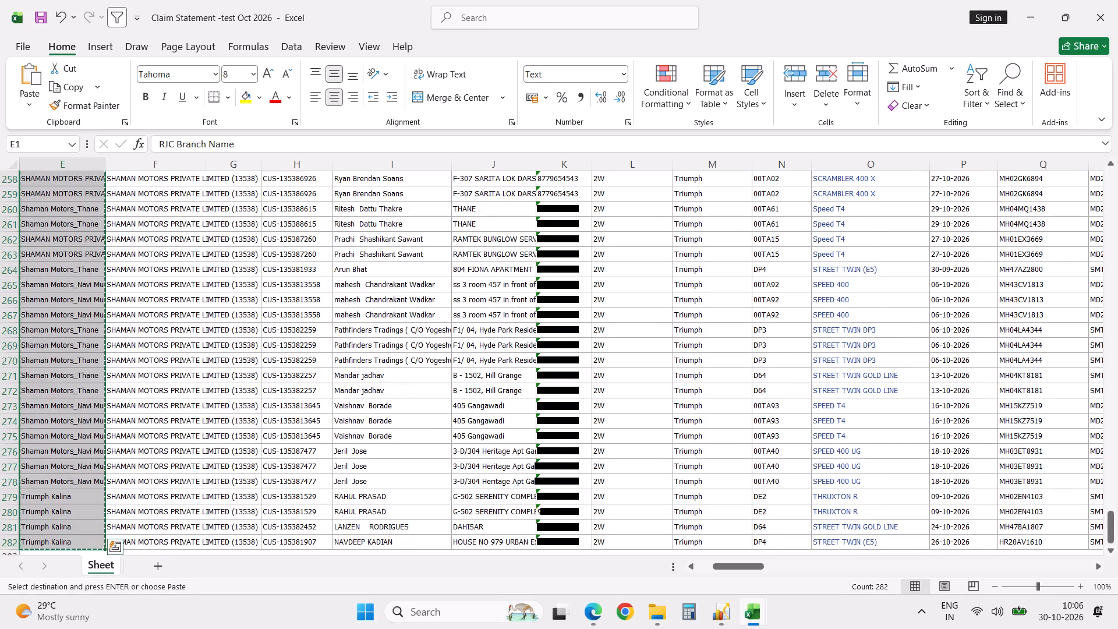
key(alt+f)
key(n)
click(198, 135)
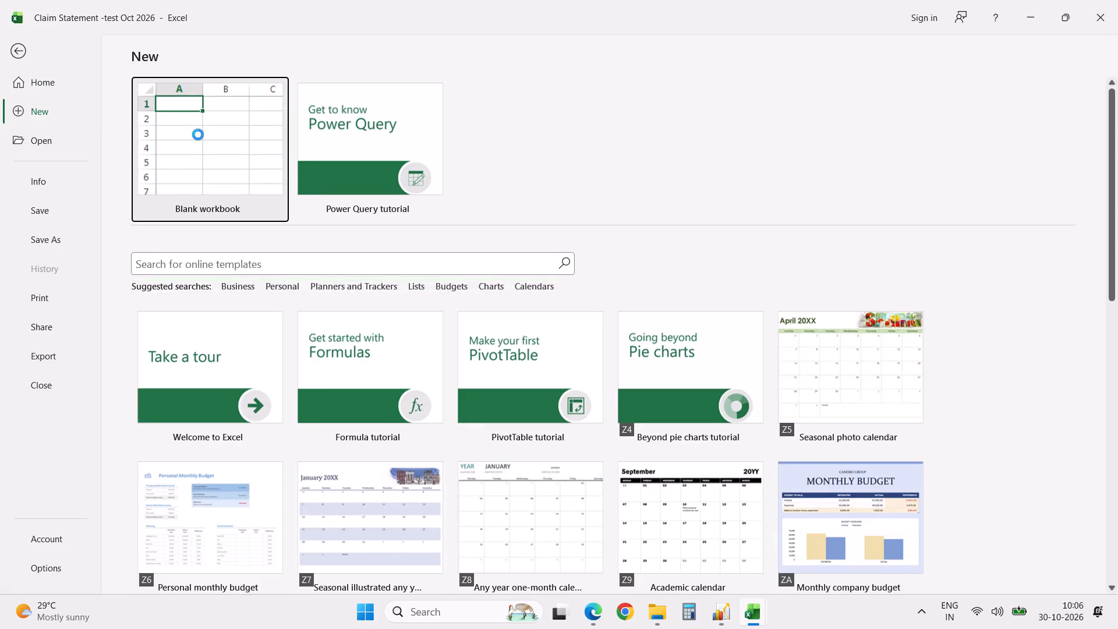
key(ctrl+v)
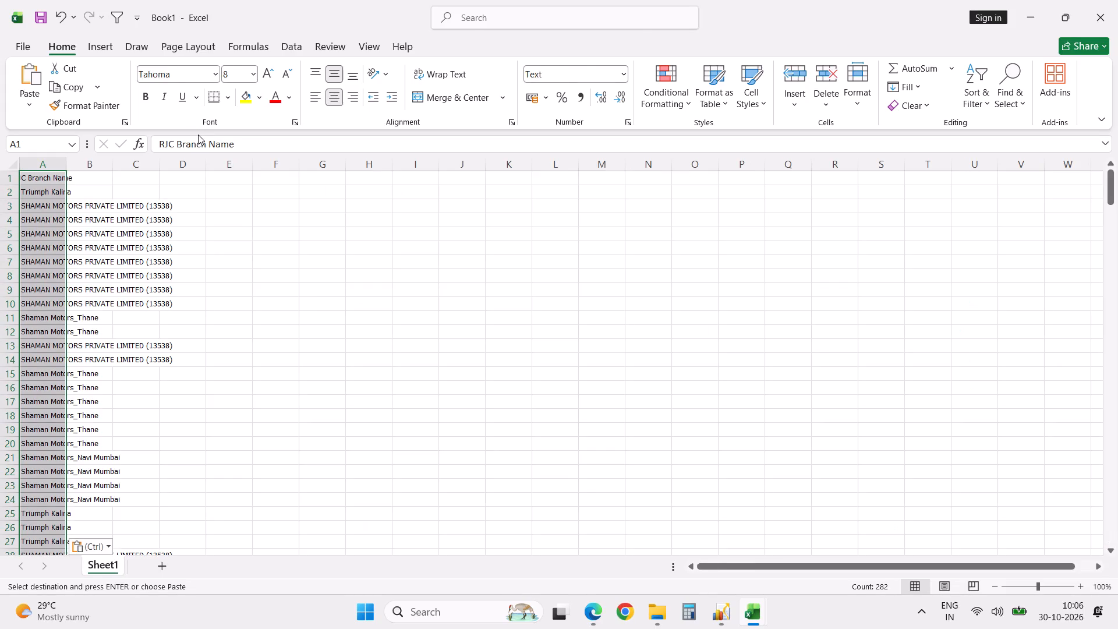
Create a PivotTable on a new sheet from the pasted column, with RJC Branch Name as rows and its count as values.
key(alt+d)
text(pn)
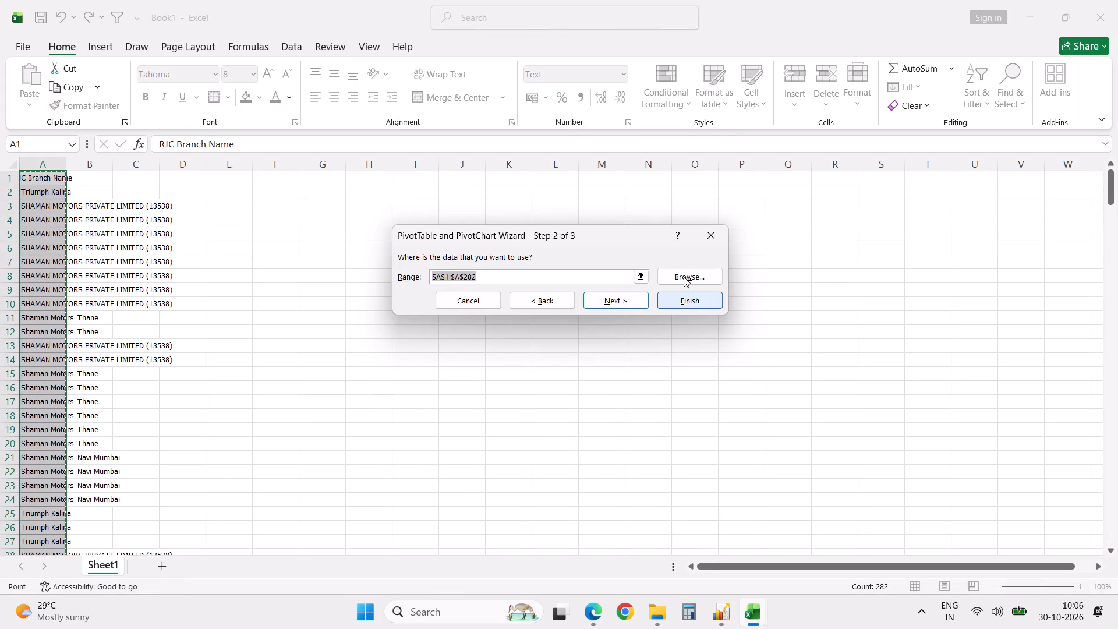
click(689, 299)
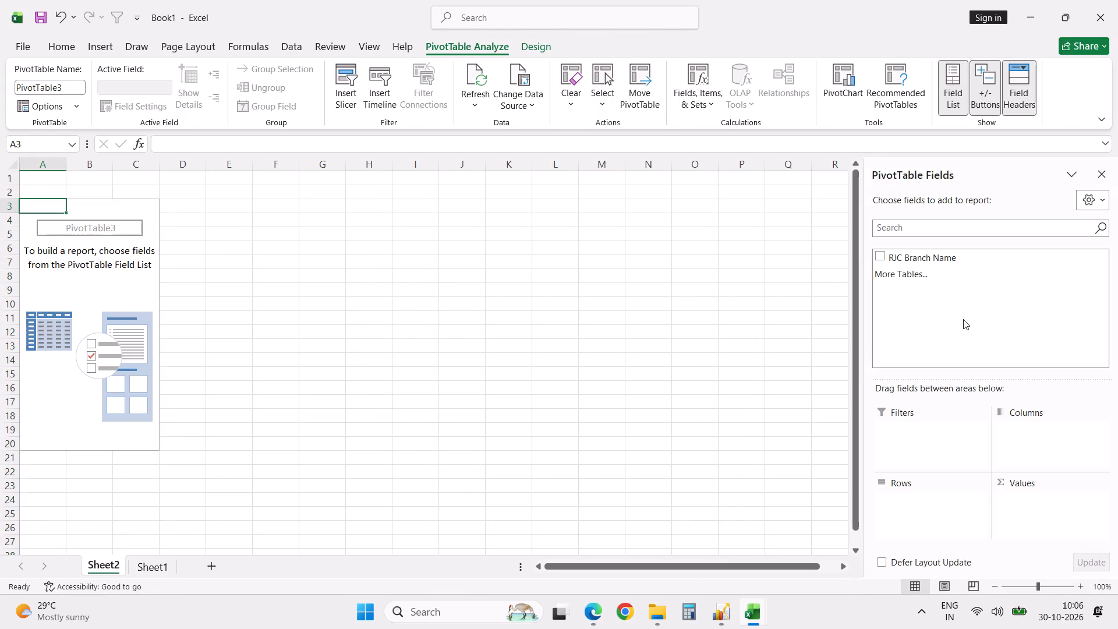
click(880, 257)
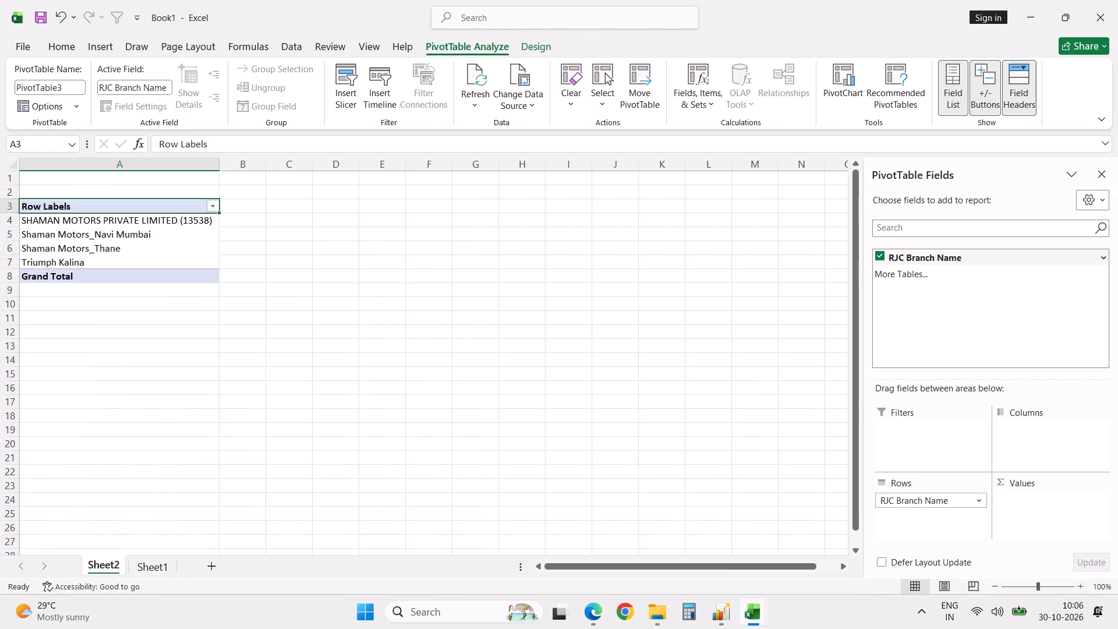
drag(921, 263, 1071, 511)
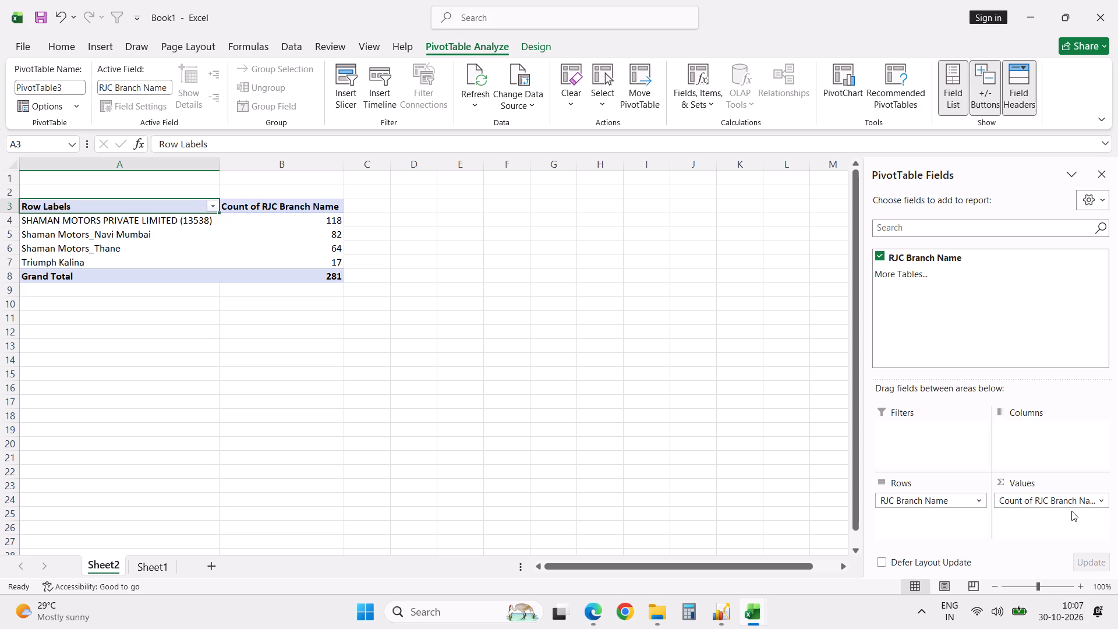
Switch back to the Claim Statement workbook and examine the column headings from RJC Branch Name across to Part Amount.
key(alt+Tab)
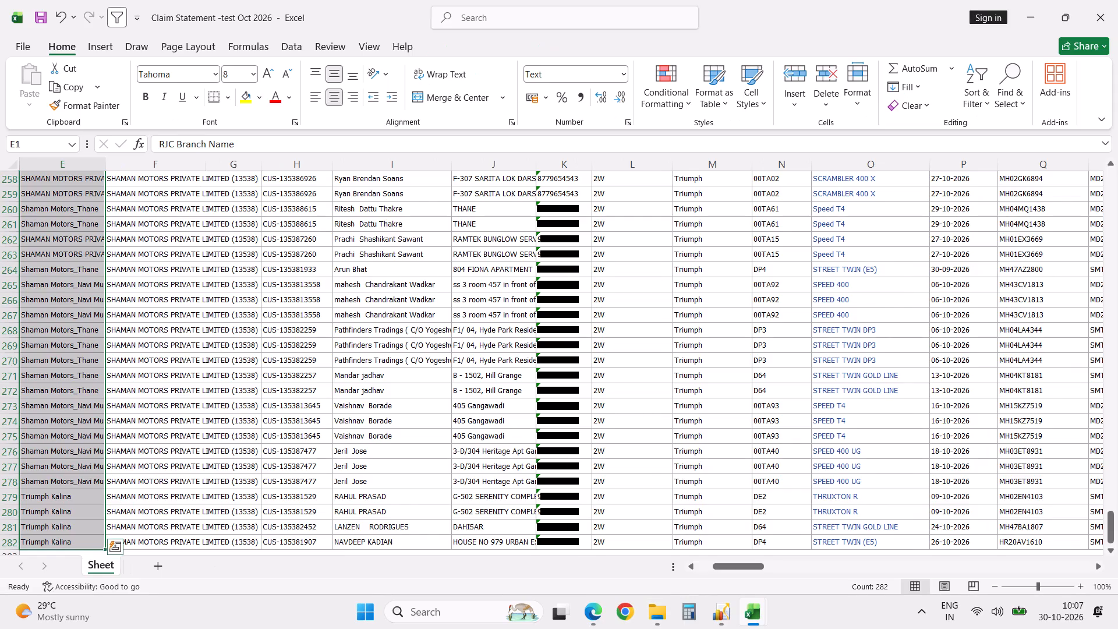
key(Up)
key(Right)
key(Right)
key(Right)
key(Right)
key(Right)
key(Right)
key(Right)
key(Right)
key(Right)
key(Right)
key(Right)
key(Right)
key(Right)
key(Right)
key(Right)
key(Right)
key(Right)
key(Right)
key(Right)
key(Right)
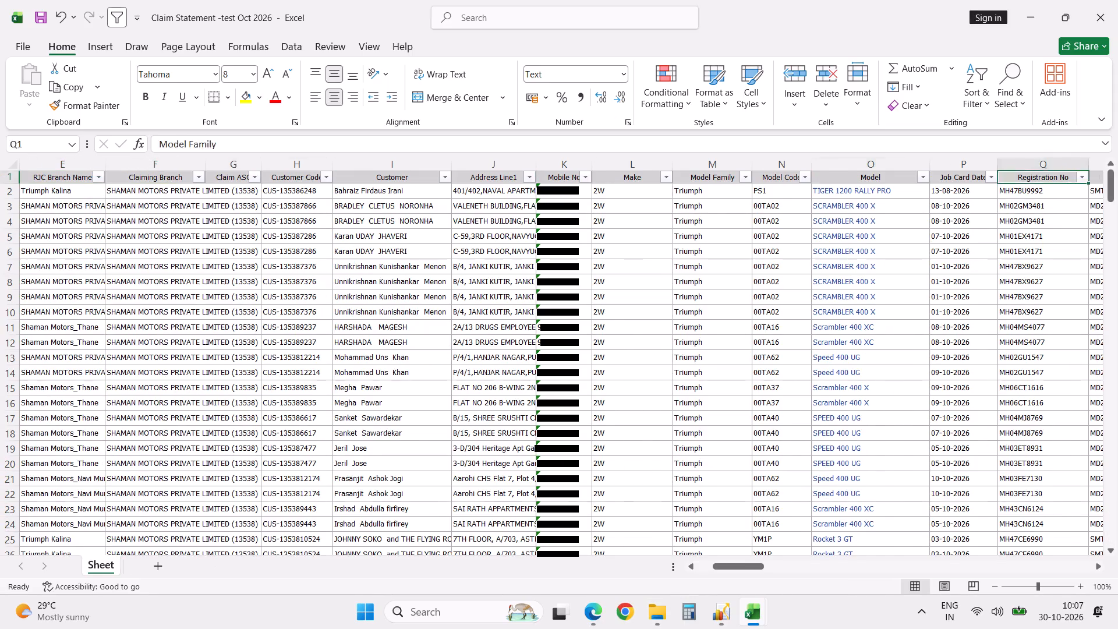
key(Right)
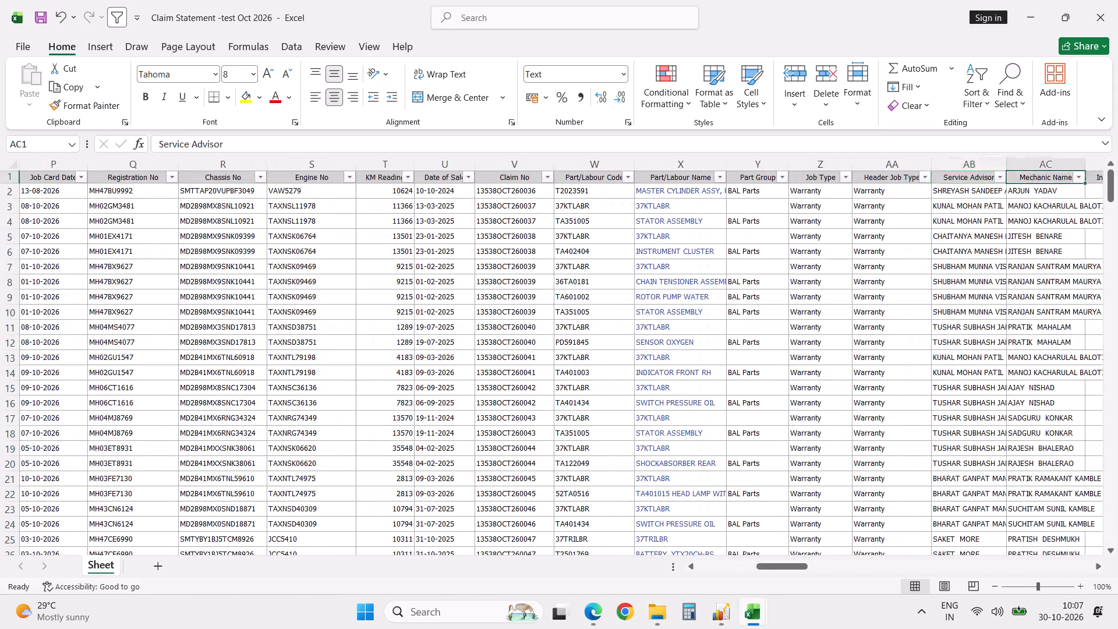
key(Right)
key(Right)
key(Right)
key(Right)
key(Right)
key(Right)
key(Right)
key(Right)
key(Right)
key(Right)
key(Right)
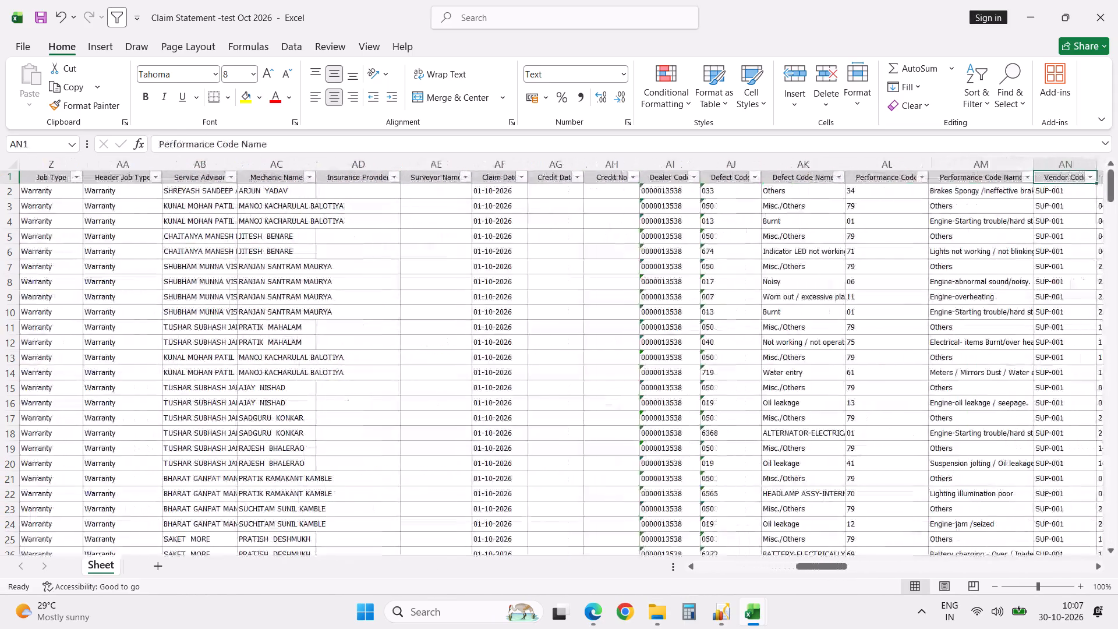
key(Right)
key(Right)
key(Right)
key(Right)
key(Right)
key(Right)
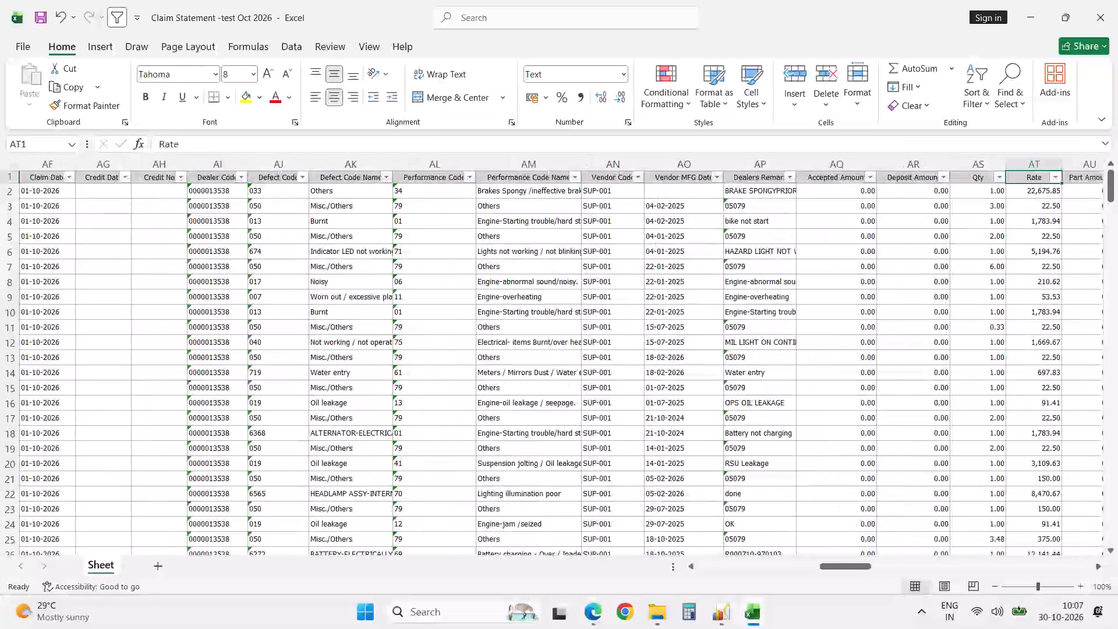
key(Right)
Examine the first claim record's amount, status, dispatch and settlement columns from Part Amount through to the last column.
key(Down)
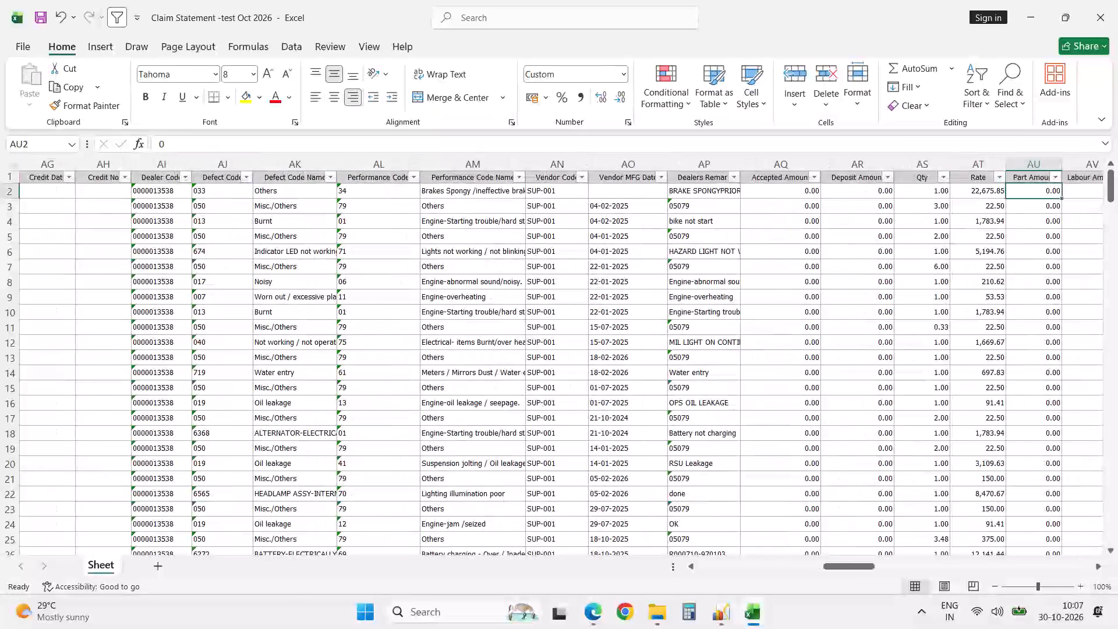
key(Right)
key(Right)
key(Right)
key(Right)
key(Right)
key(Right)
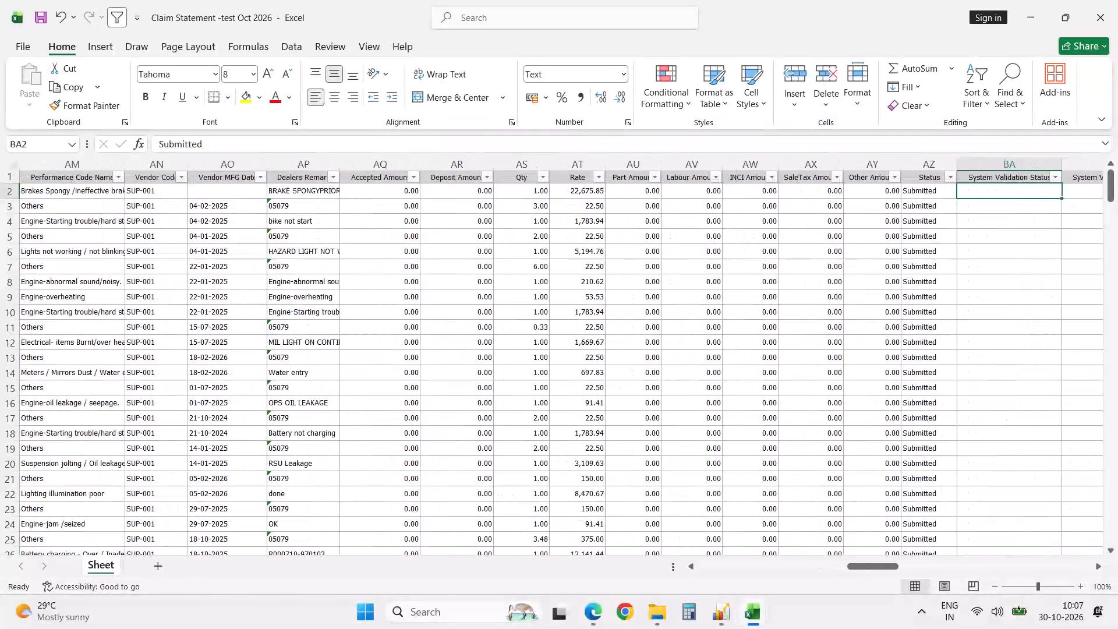
key(Right)
key(Right)
key(Right)
key(Right)
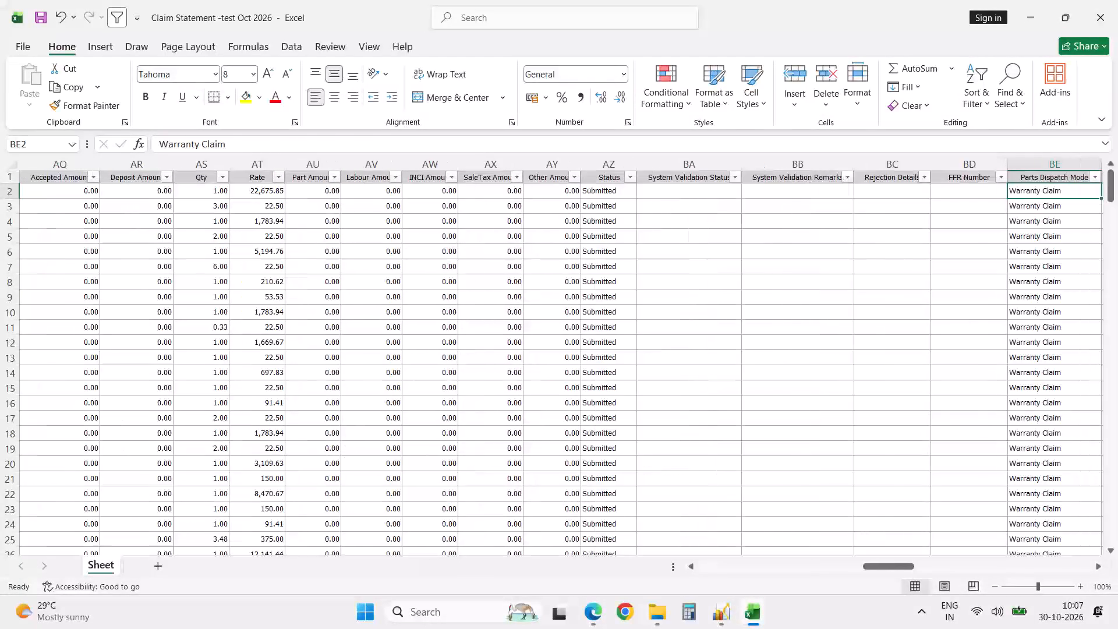
key(Right)
key(Right)
key(Right)
key(Right)
key(Right)
key(Right)
key(Right)
key(Right)
key(Right)
key(Right)
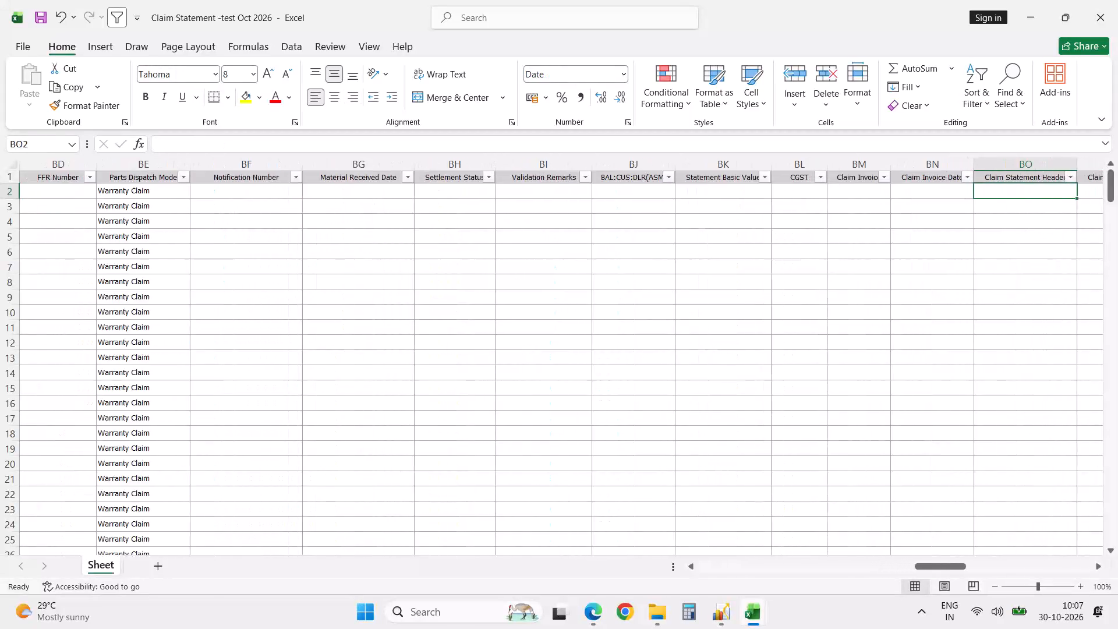
key(Right)
key(Right)
key(Right)
key(Right)
key(Right)
key(Right)
key(Right)
key(Right)
key(Right)
key(Right)
key(Right)
key(Right)
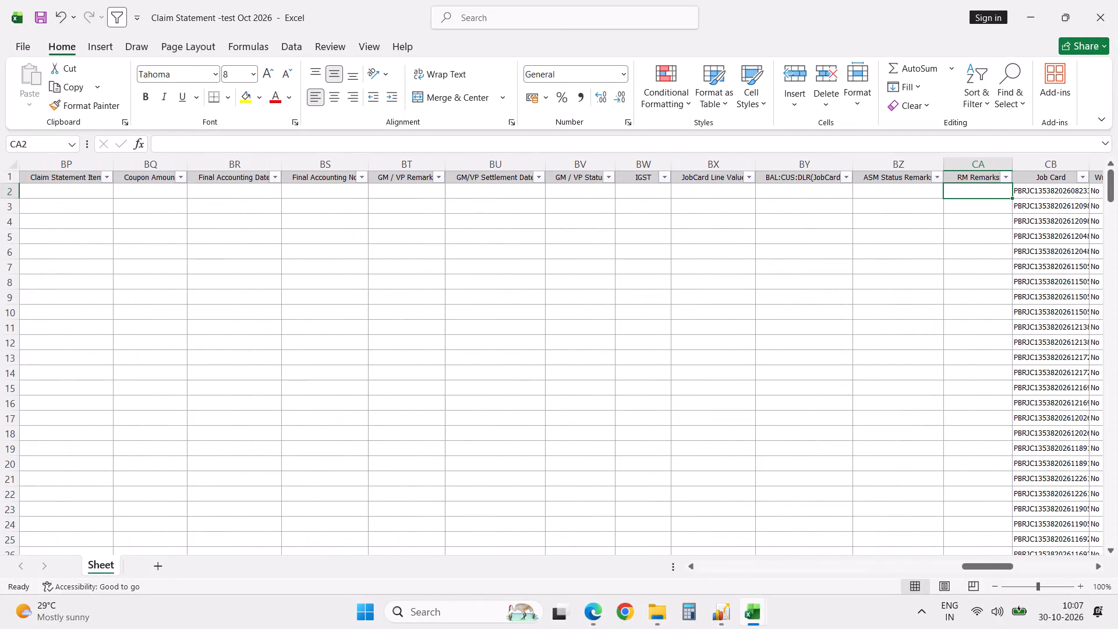
key(Right)
key(Right)
key(Right)
key(Right)
key(Right)
key(Right)
key(Right)
key(Right)
key(Right)
key(Right)
key(Right)
key(Right)
key(Right)
key(Right)
key(Right)
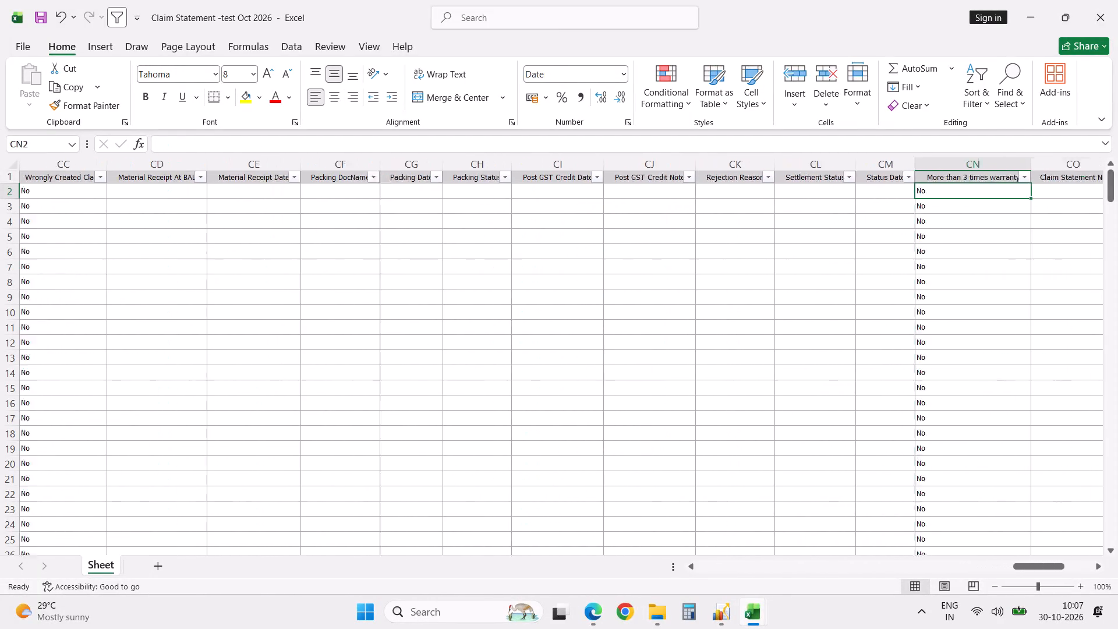
key(Right)
key(Right)
key(Right)
key(Right)
key(Right)
key(Right)
key(Right)
key(Right)
key(Right)
key(Right)
key(Right)
key(Right)
key(Right)
key(Right)
key(Right)
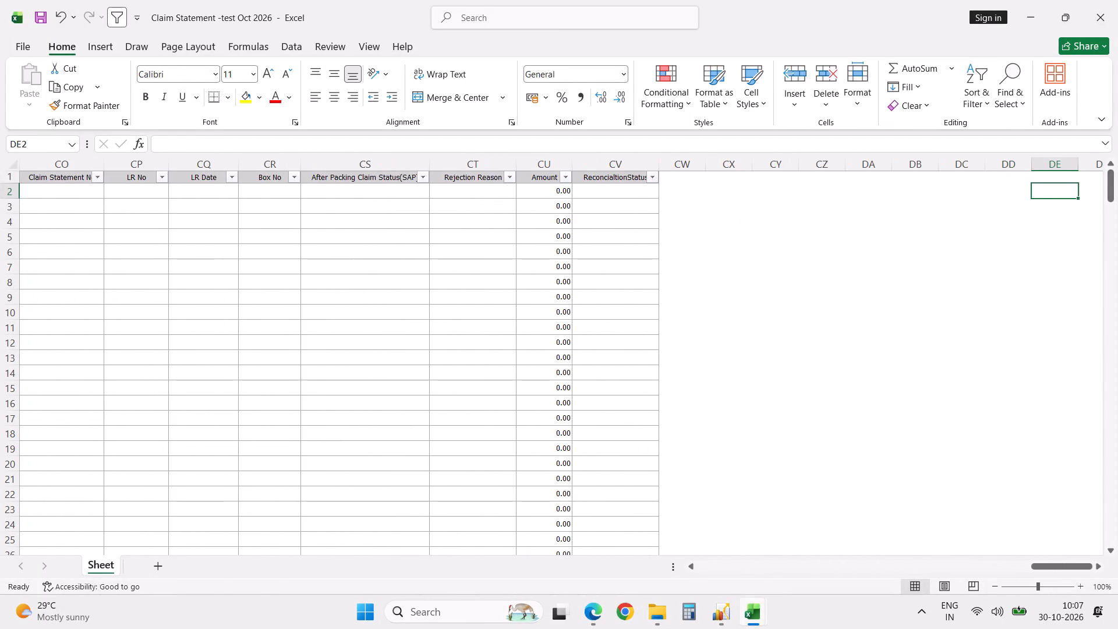
Return to the start of the header row and examine the batch, branch, customer and vehicle column headings through Engine No.
key(Up)
key(ctrl+Left)
key(ctrl+Left)
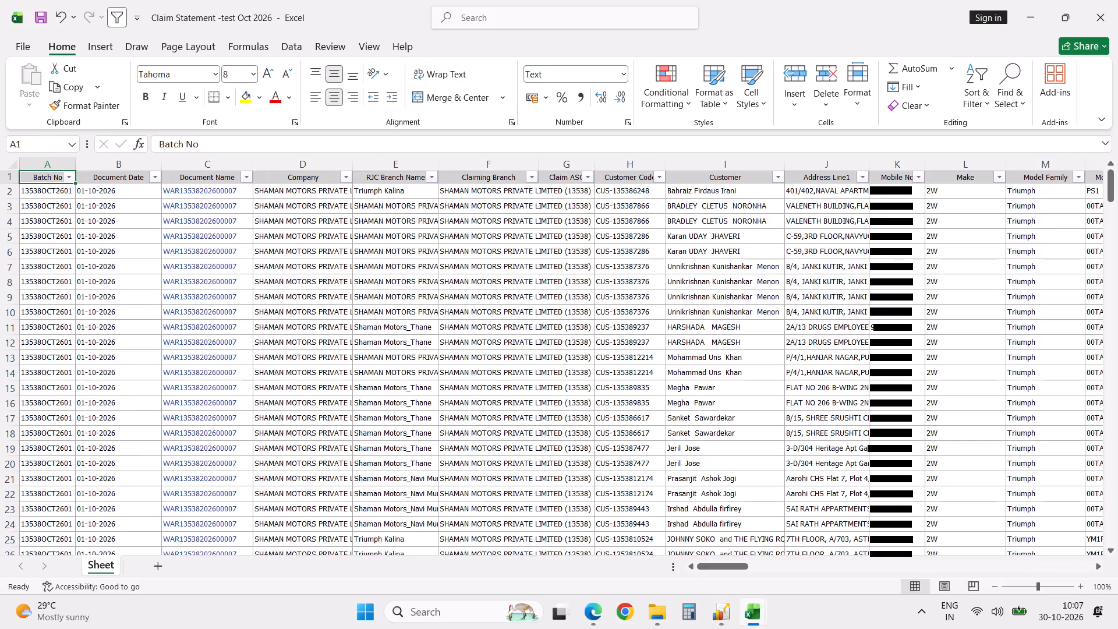
key(Right)
key(Right)
key(Right)
key(Right)
key(Right)
key(Right)
key(Right)
key(Right)
key(Right)
key(Right)
key(Right)
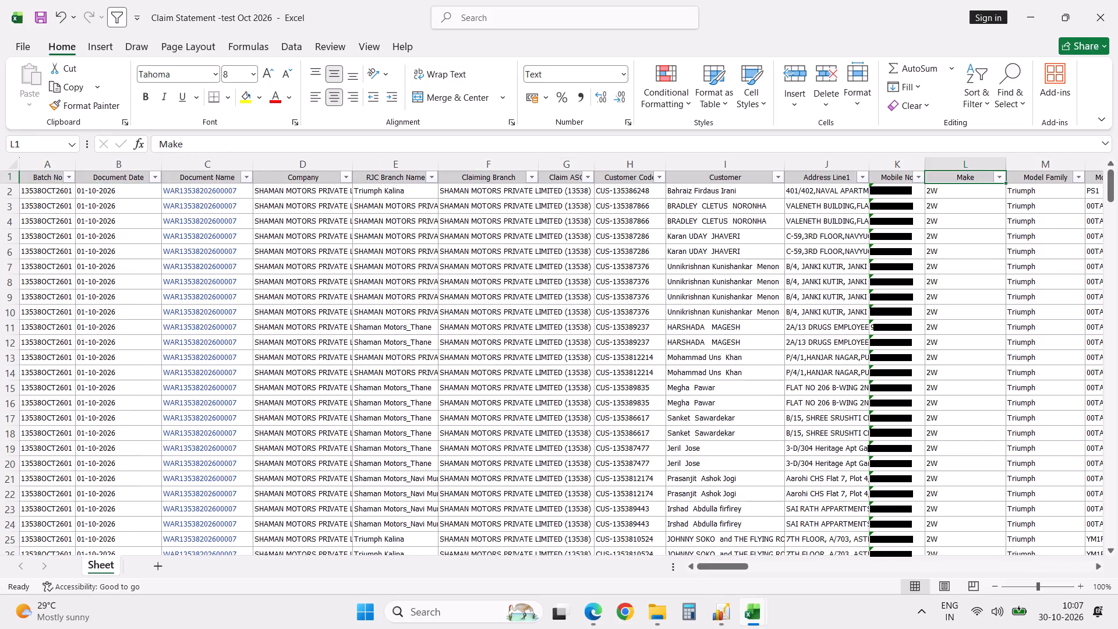
key(Right)
key(Right)
key(Right)
key(Right)
key(Right)
key(Right)
key(Right)
key(Right)
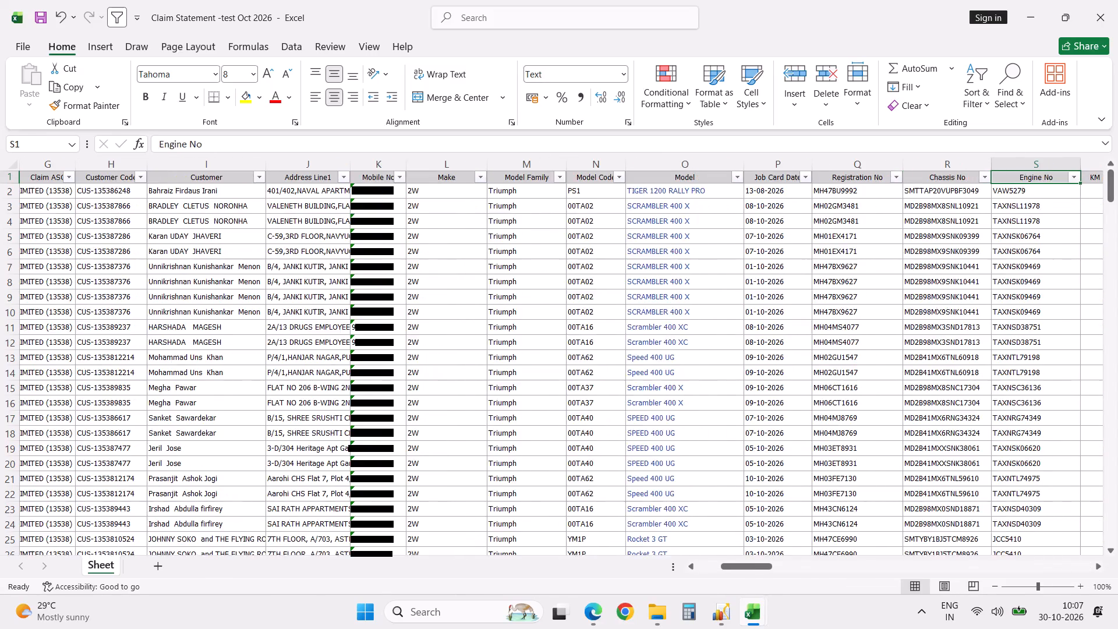
Examine the part, claim, defect, vendor and amount column headings from KM Reading through to Rate.
key(Right)
key(Right)
key(Right)
key(Right)
key(Right)
key(Right)
key(Right)
key(Right)
key(Right)
key(Right)
key(Right)
key(Right)
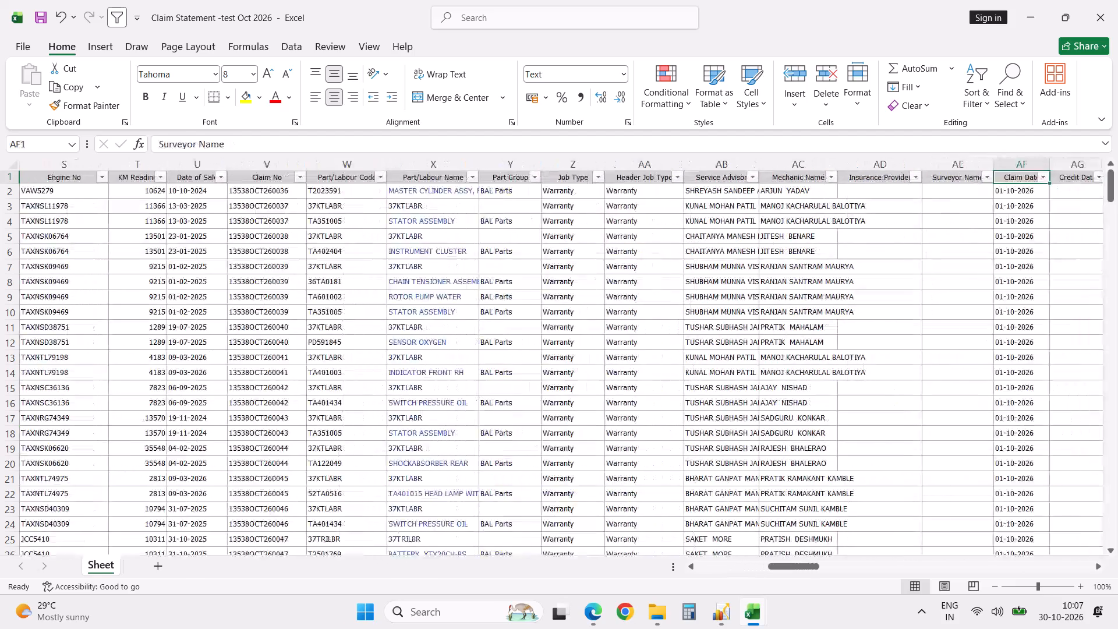
key(Right)
key(Right)
key(Right)
key(Right)
key(Right)
key(Right)
key(Right)
key(Right)
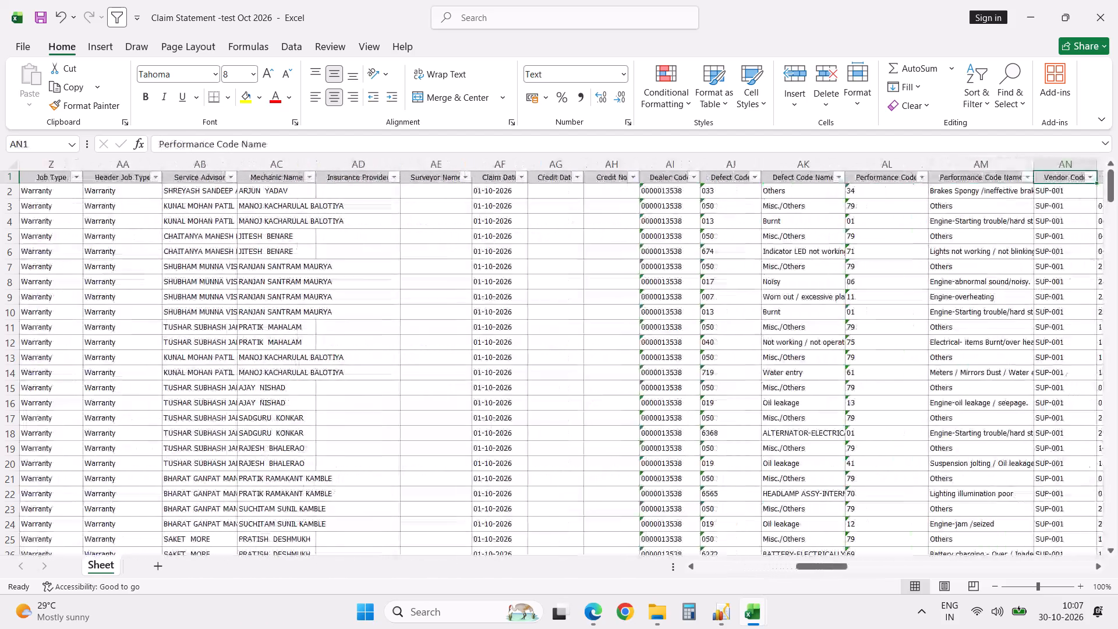
key(Right)
key(Right)
key(Right)
key(Right)
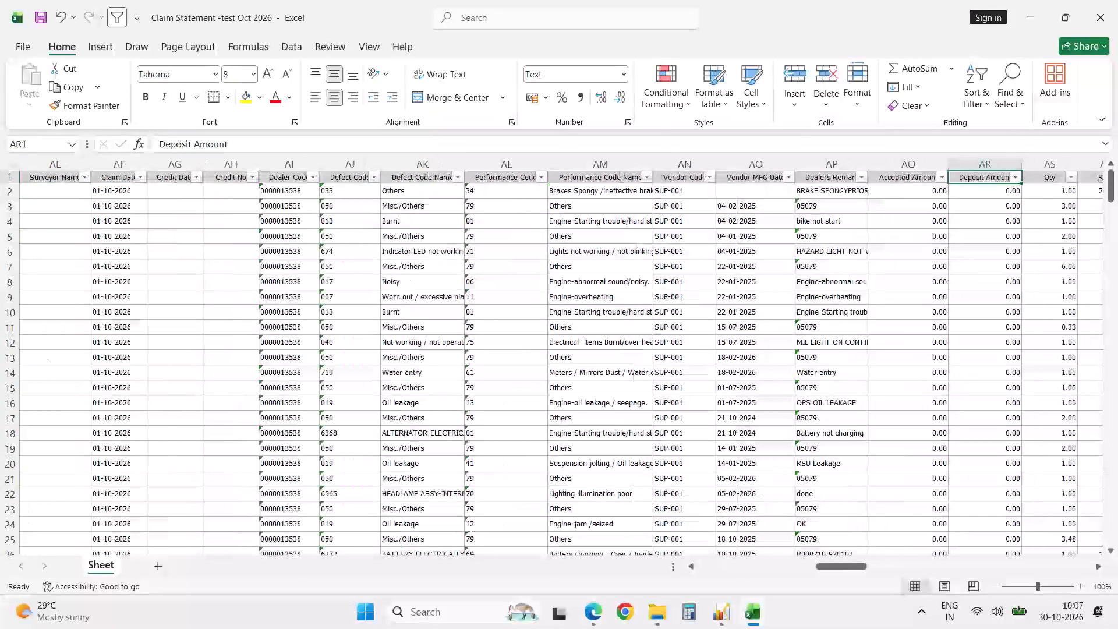
key(Right)
key(Right)
Select all values in the Rate column to read their total.
key(Down)
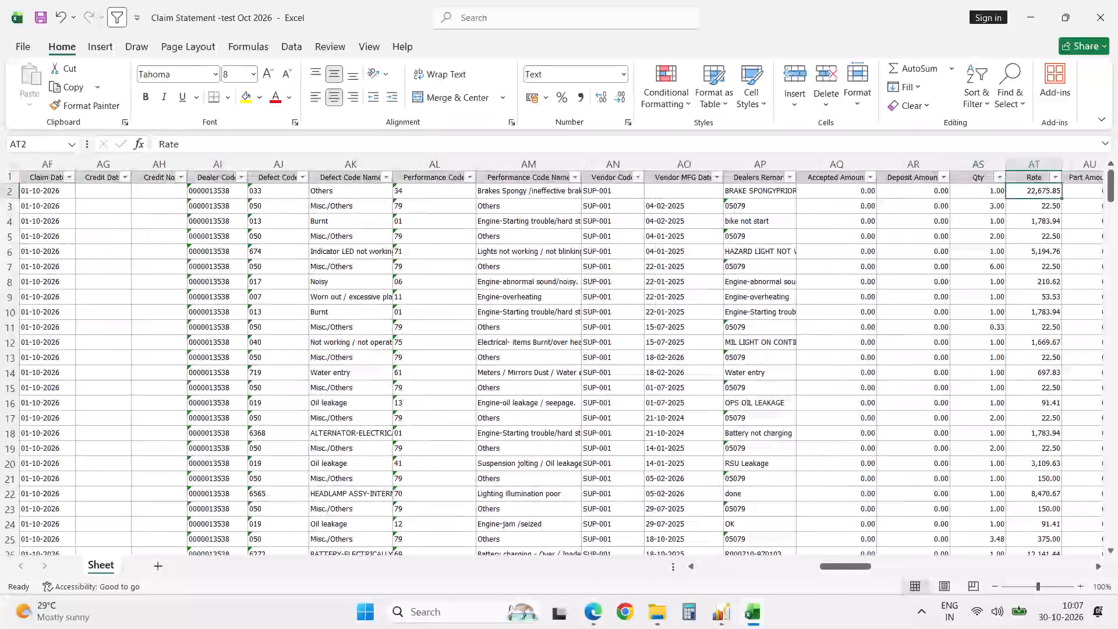
key(ctrl+shift+Down)
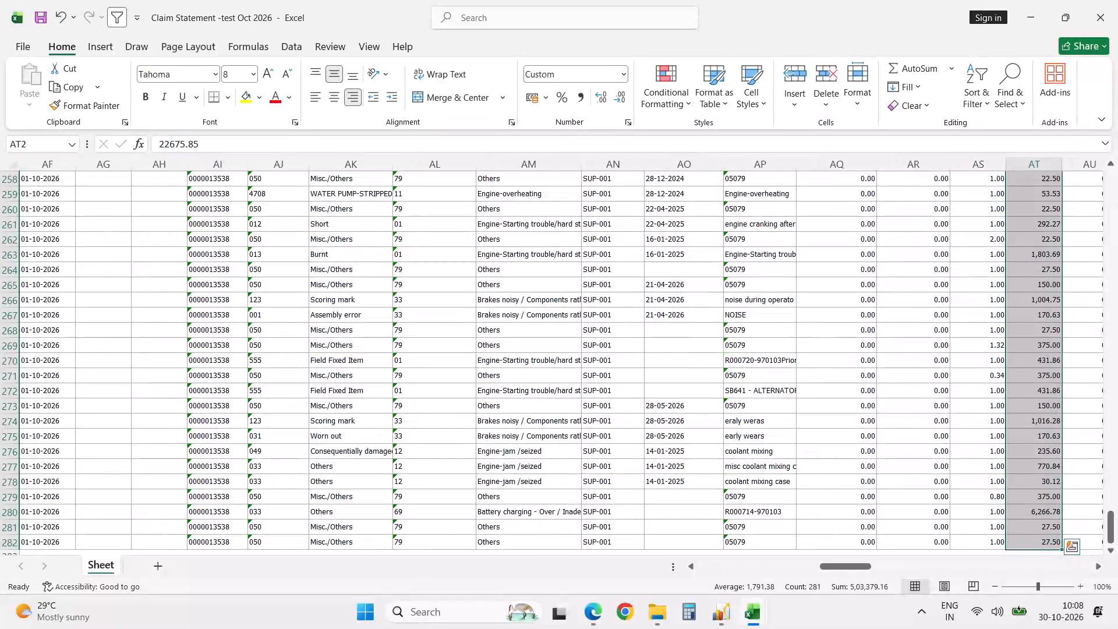
Examine the amount and status column headings from Part Amount through to System Validation Status.
key(Up)
key(Right)
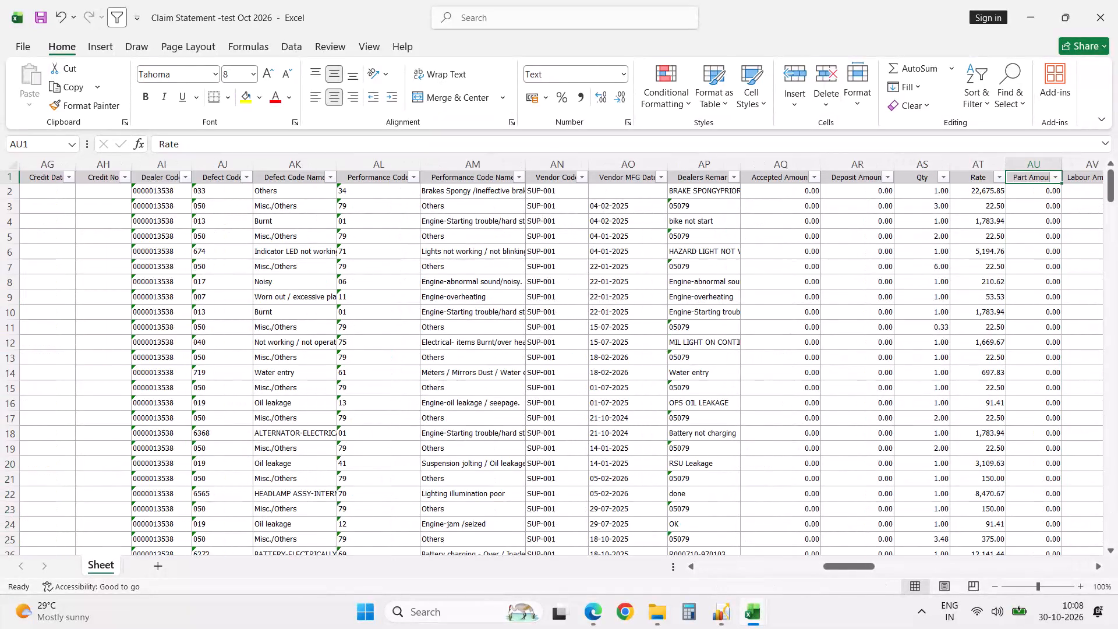
key(Right)
key(Right)
key(Right)
key(Right)
key(Right)
key(Right)
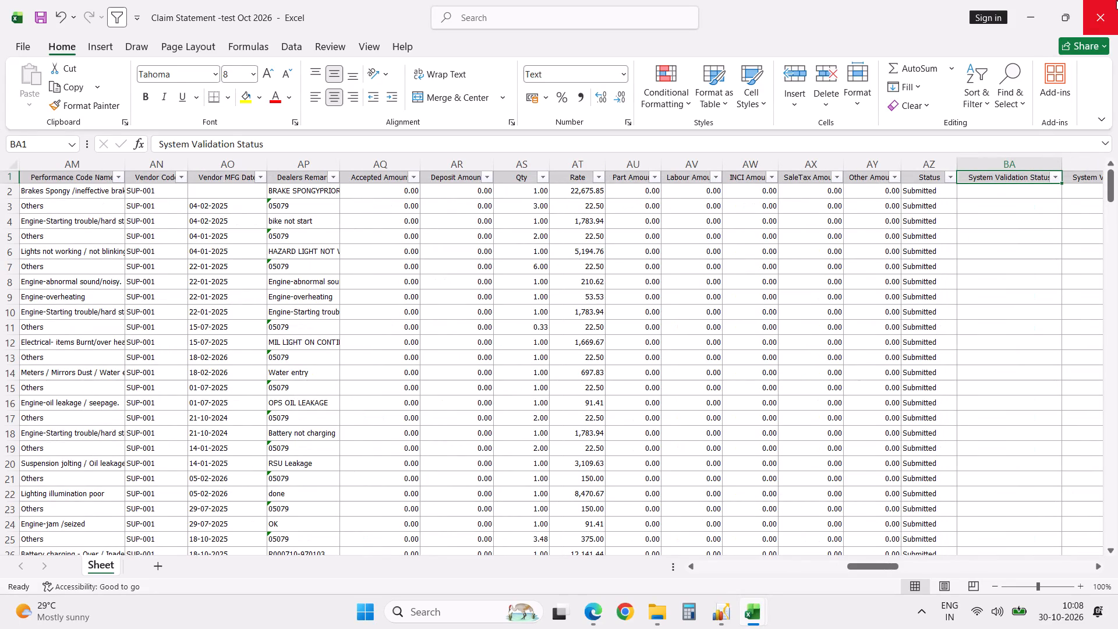
Close the Claim Statement workbook and the Book1 PivotTable workbook, both without saving changes.
click(1101, 17)
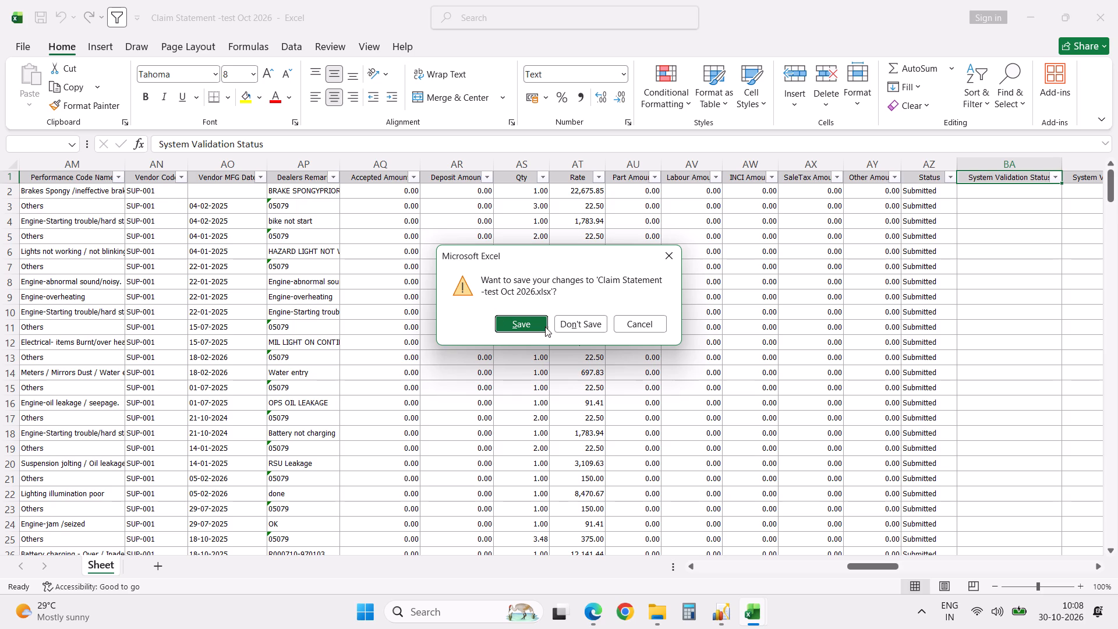
click(579, 324)
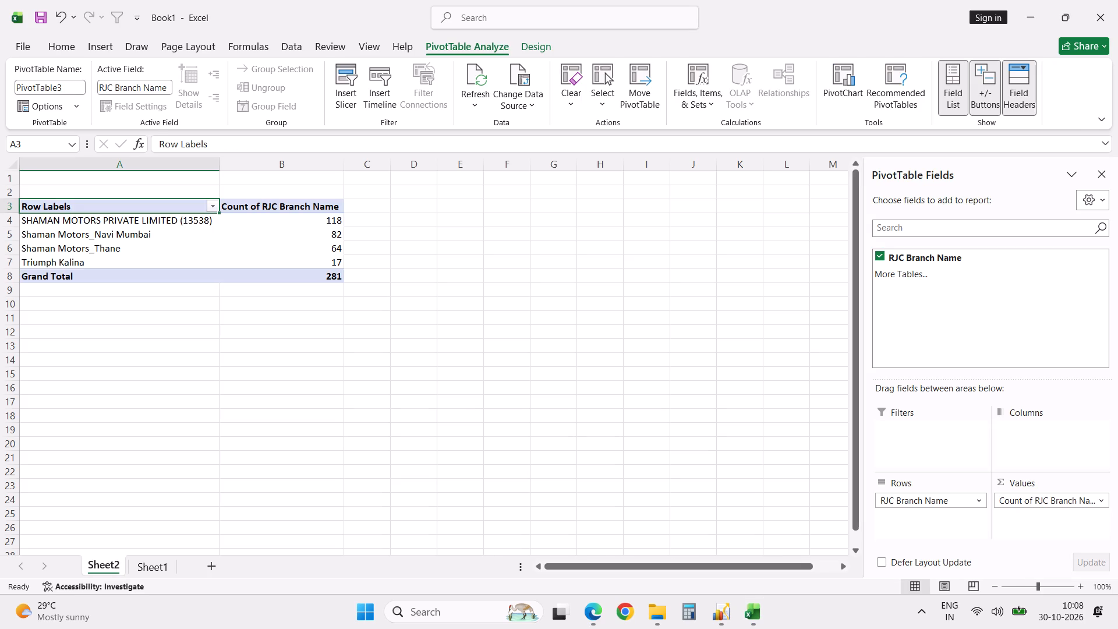
click(1105, 15)
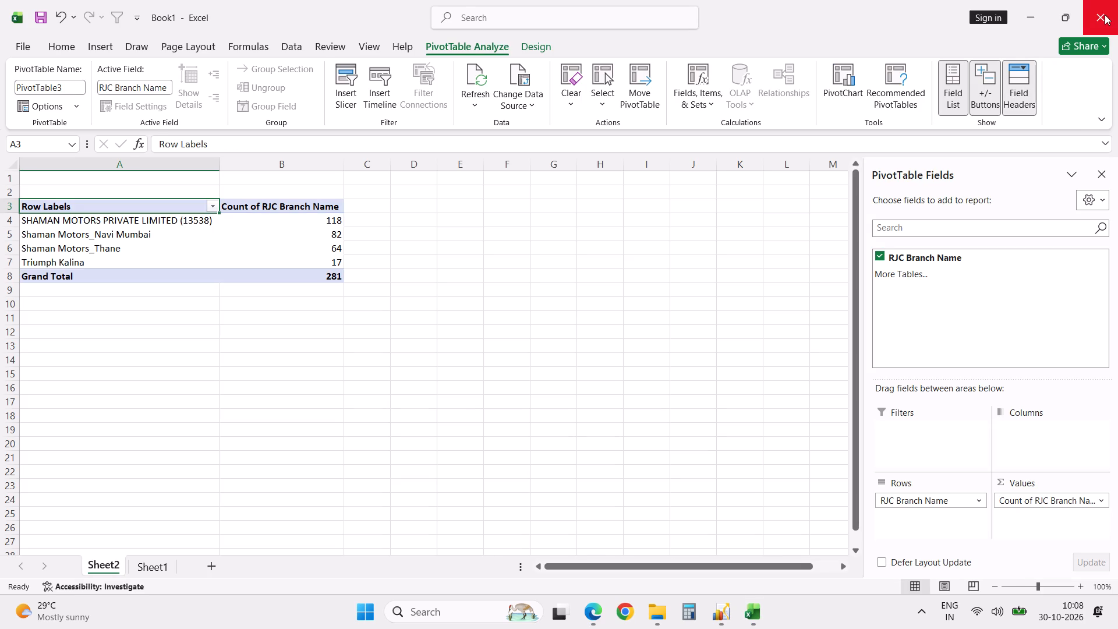
click(583, 325)
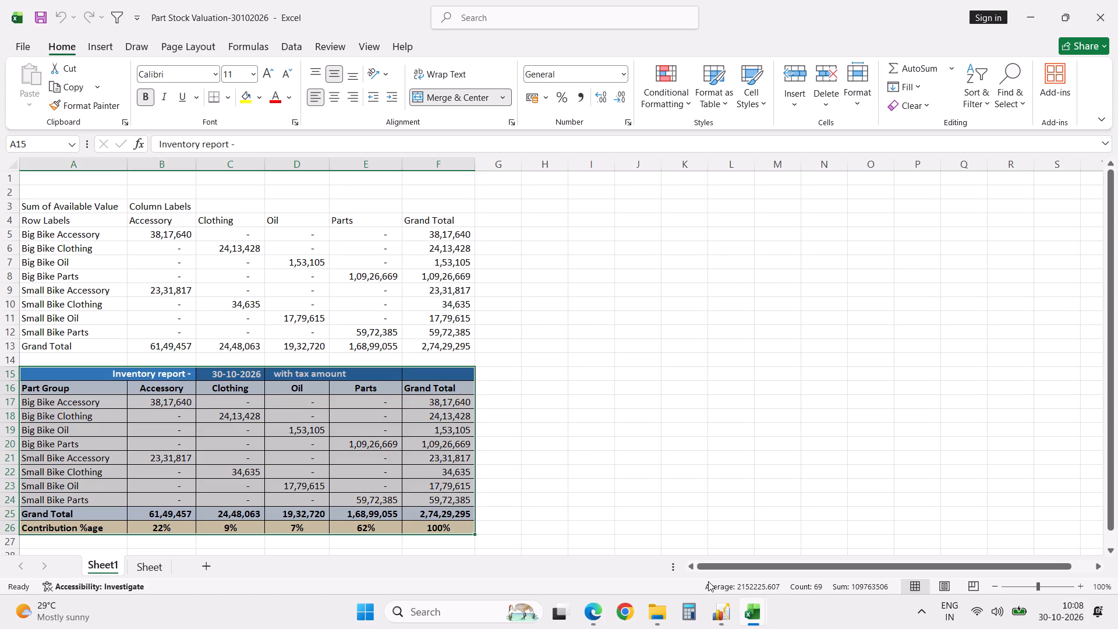
Switch to Excellon and generate the Claim Statement - Warranty Rule report for the Month To Date range.
click(721, 606)
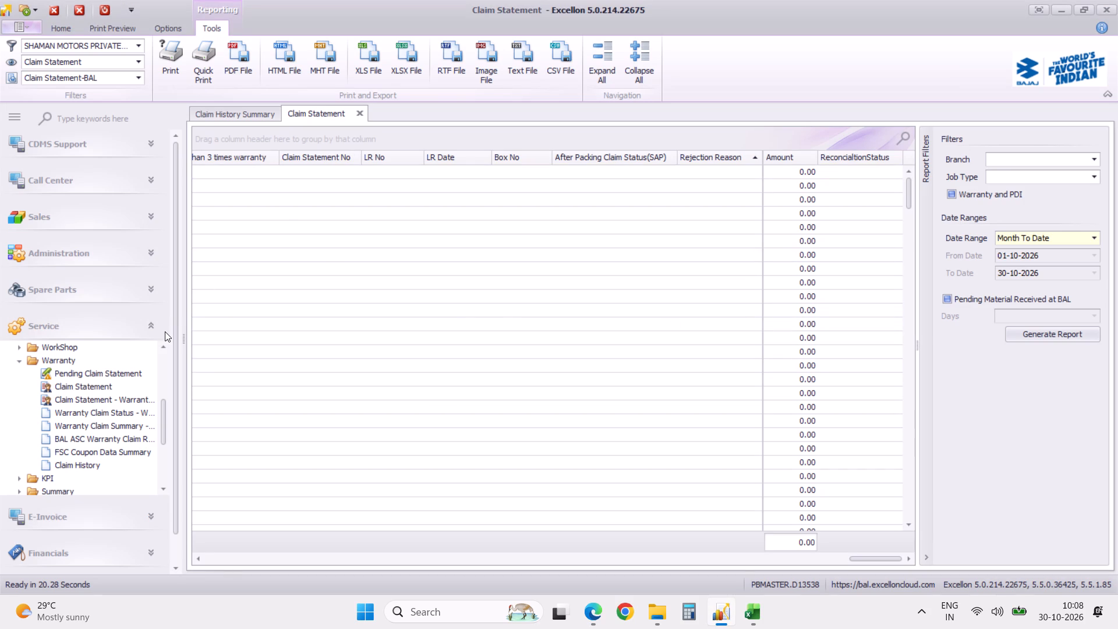
click(125, 401)
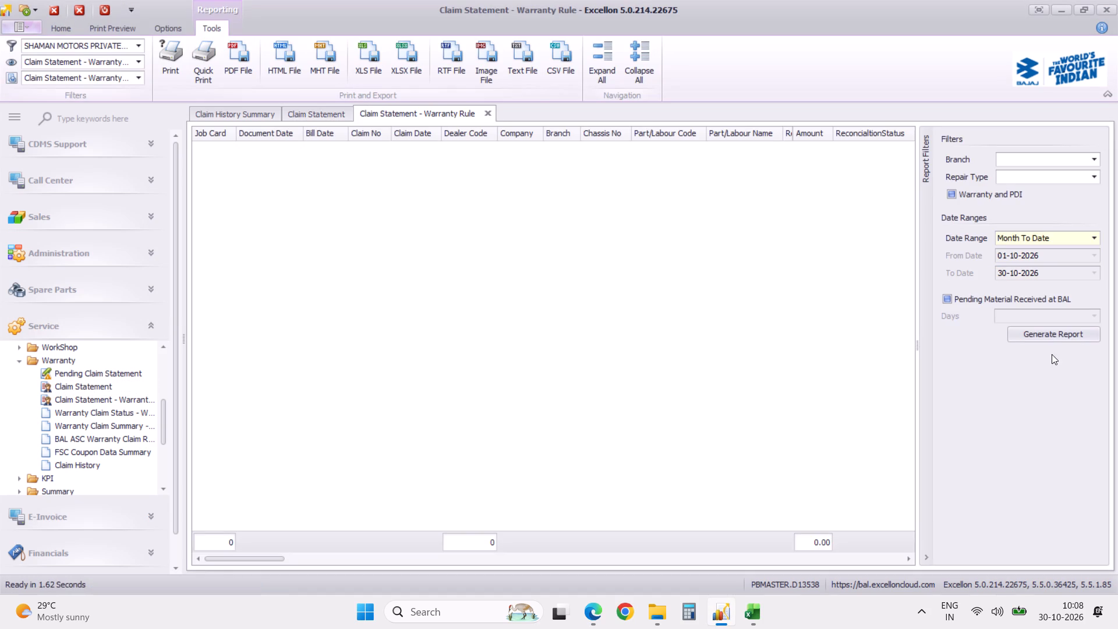
click(1053, 336)
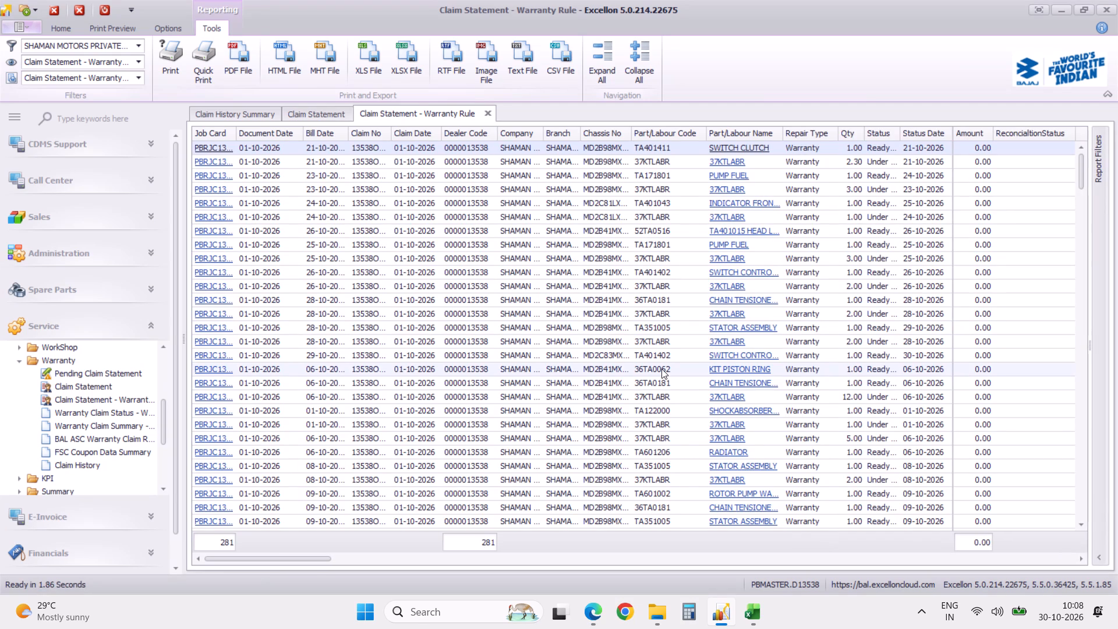
Examine the report's claim rows down to the last one, including the ASM, RM and GM / VP status columns.
scroll(661, 369, right, 17)
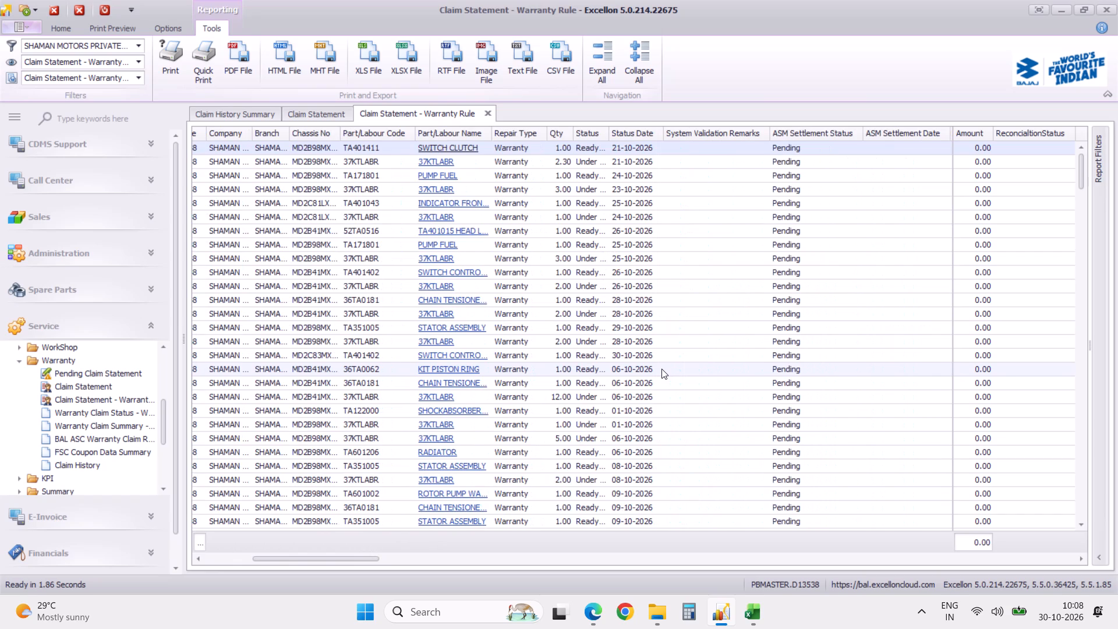
scroll(661, 369, right, 13)
scroll(661, 369, down, 20)
scroll(661, 369, down, 20)
scroll(661, 369, down, 1)
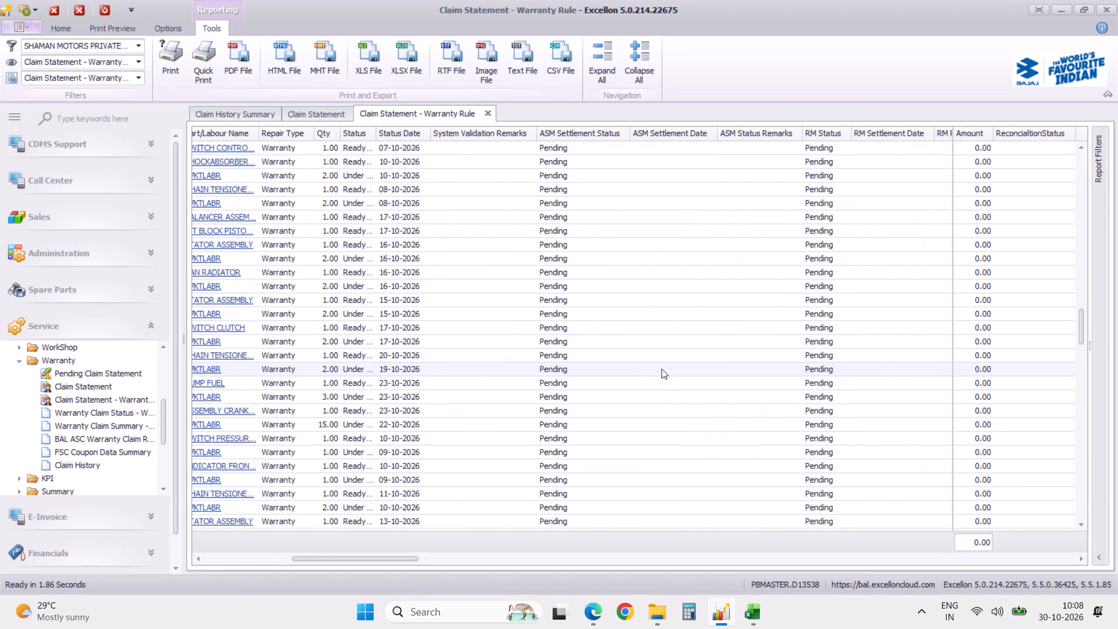
scroll(661, 369, down, 20)
scroll(661, 369, down, 20)
scroll(661, 369, down, 20)
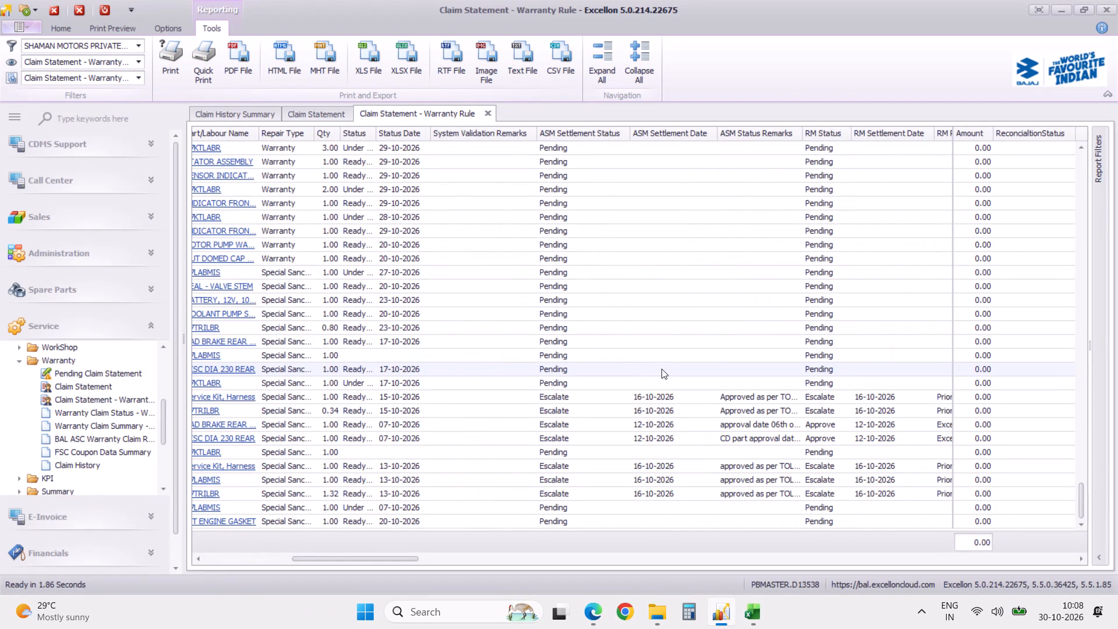
scroll(661, 369, down, 9)
scroll(661, 369, right, 2)
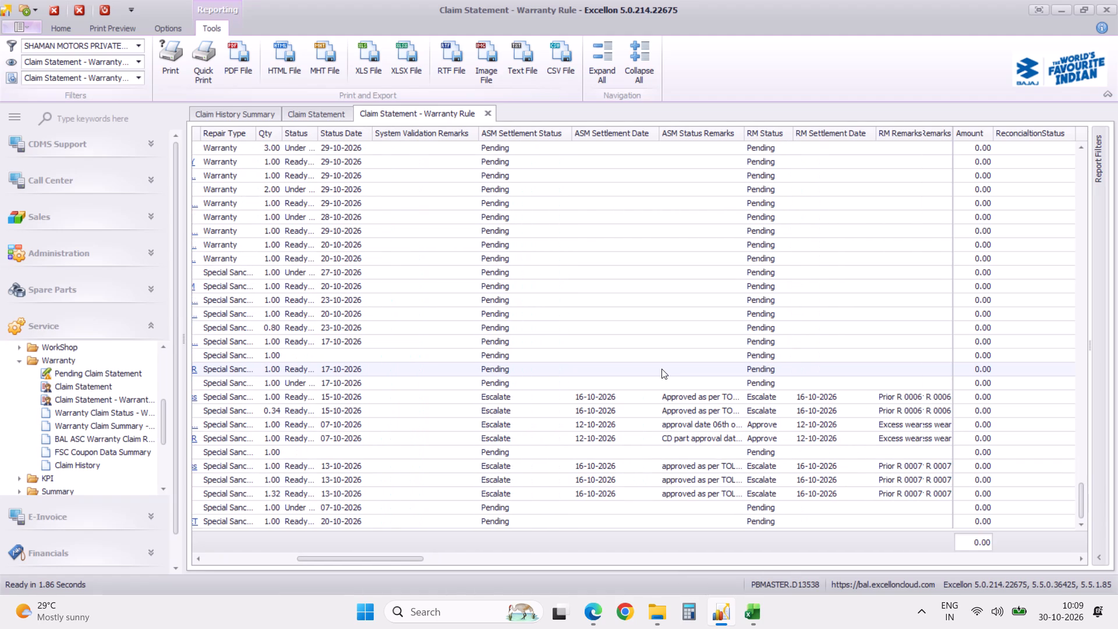
scroll(661, 369, right, 2)
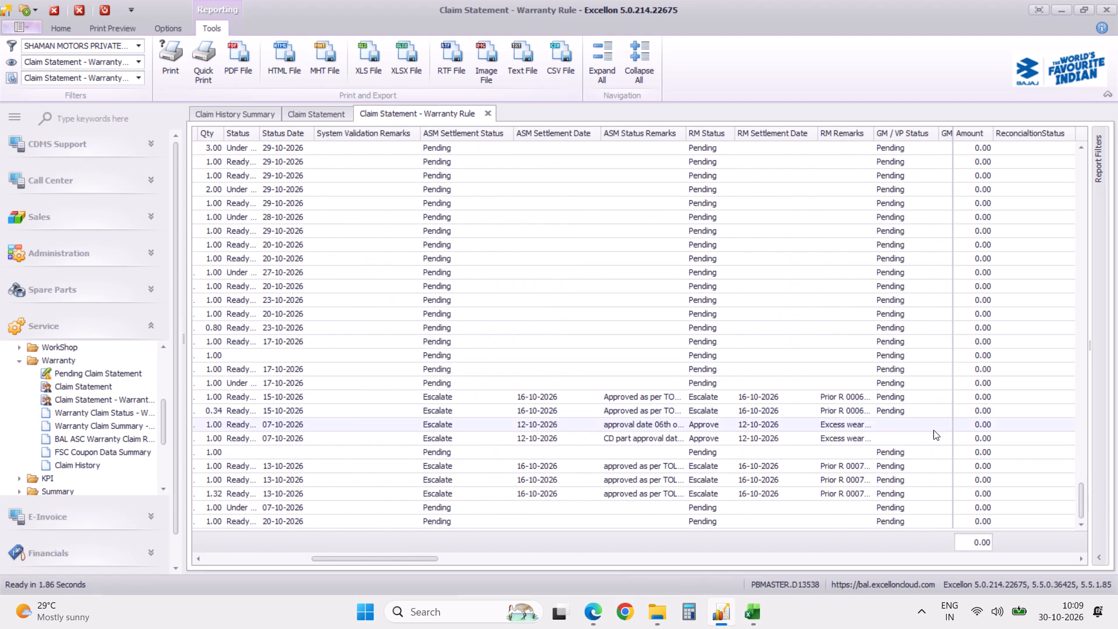
Regenerate the Claim Statement - Warranty Rule report with the date range set to Previous Month.
click(1098, 555)
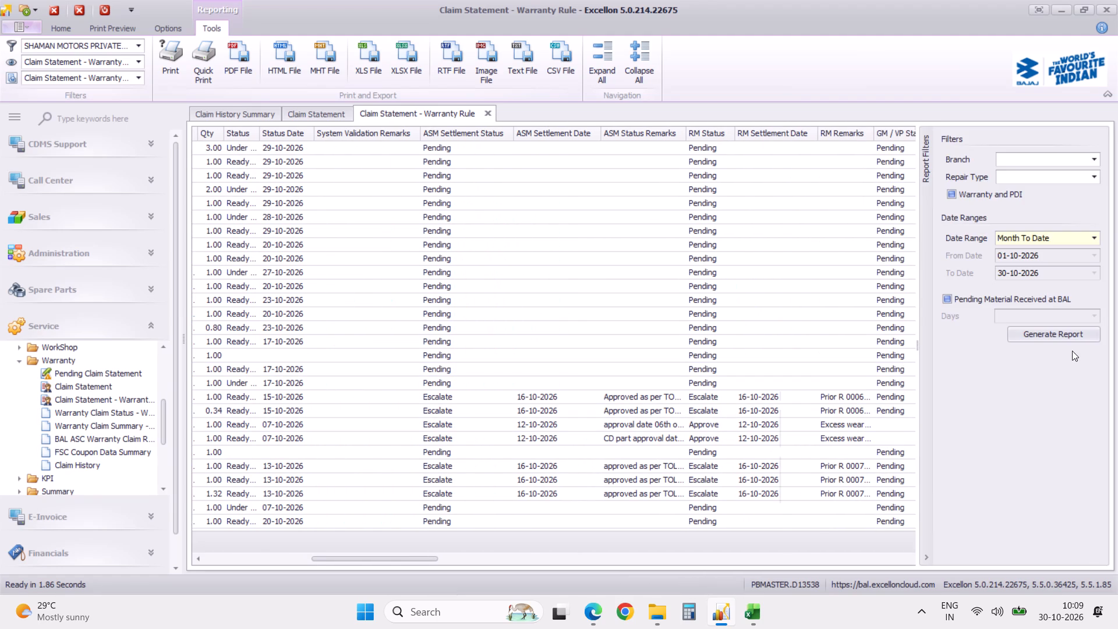
click(1096, 242)
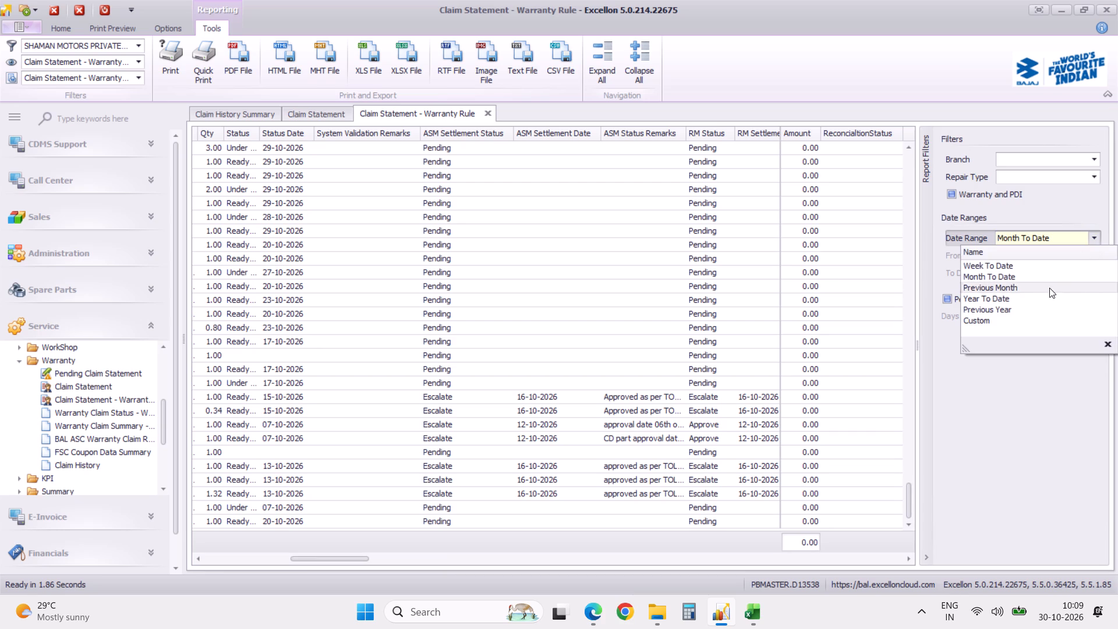
click(1041, 289)
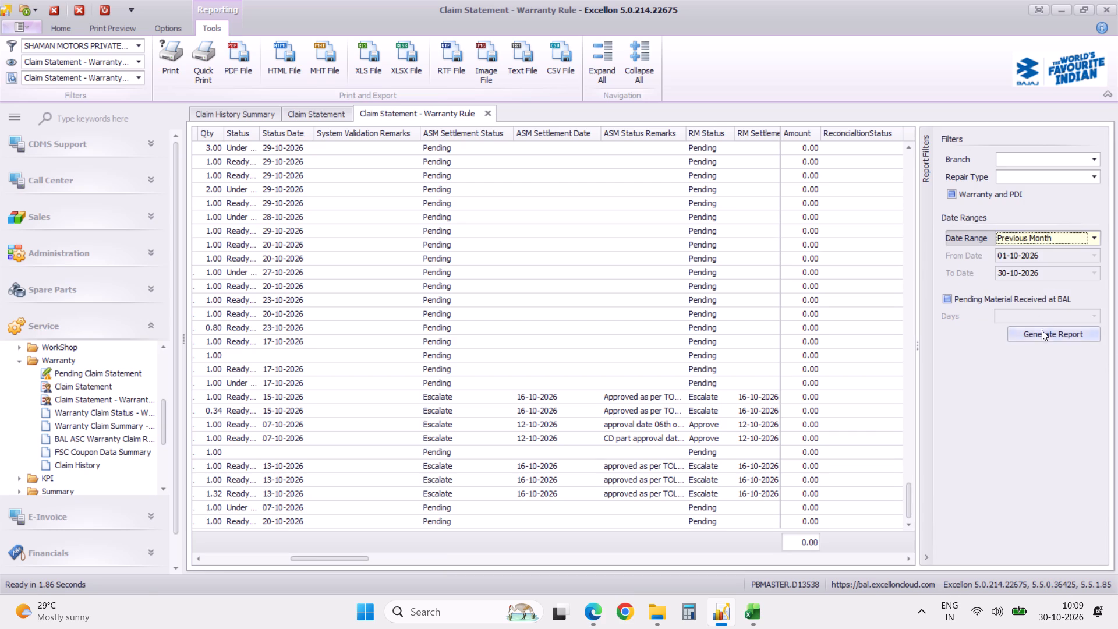
click(1042, 336)
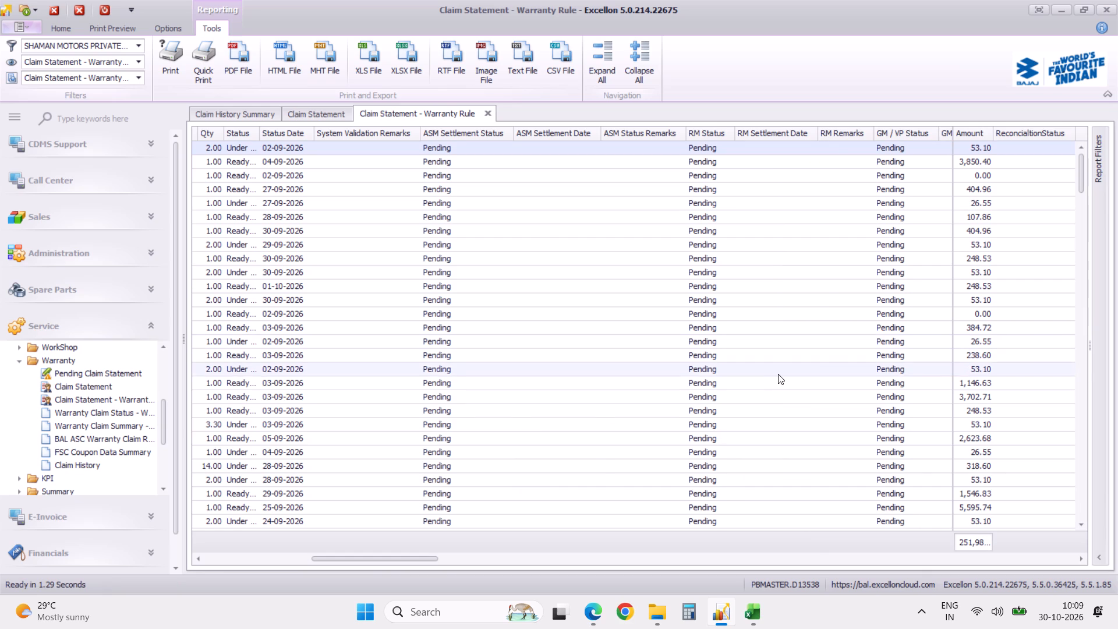
Examine the Previous Month report's packing, material receipt, settlement and Post GST credit note columns.
scroll(779, 374, right, 15)
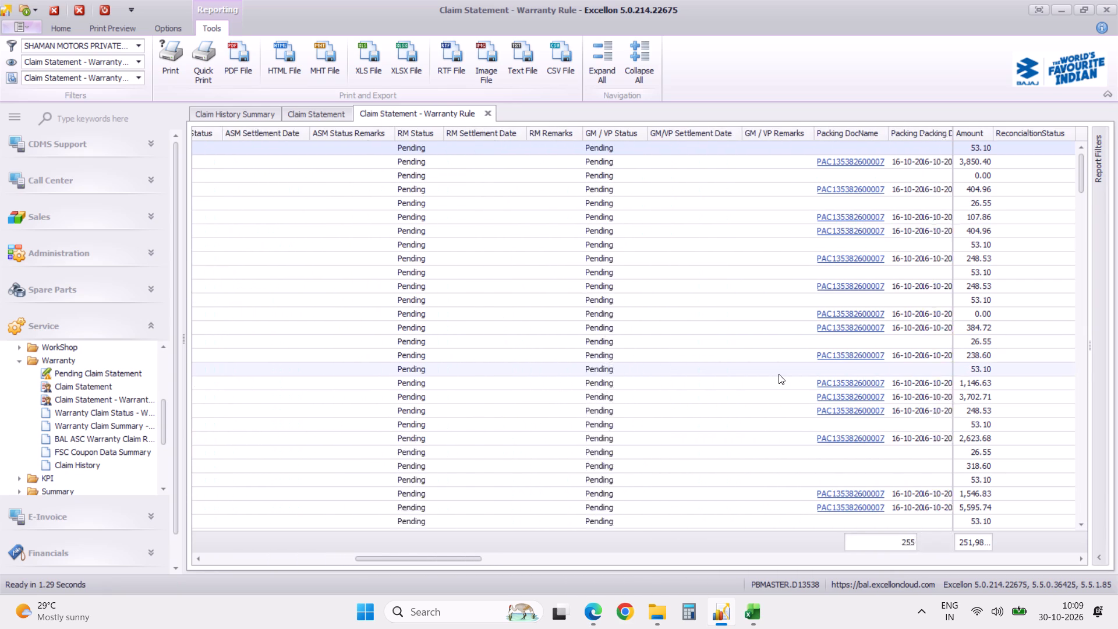
scroll(779, 374, right, 4)
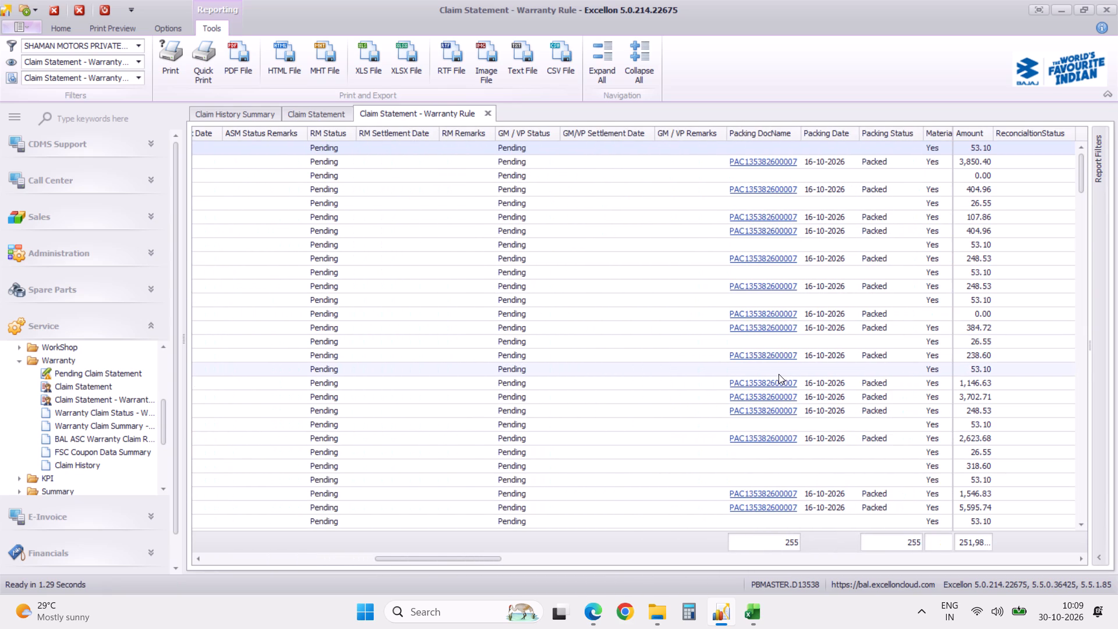
scroll(779, 374, right, 20)
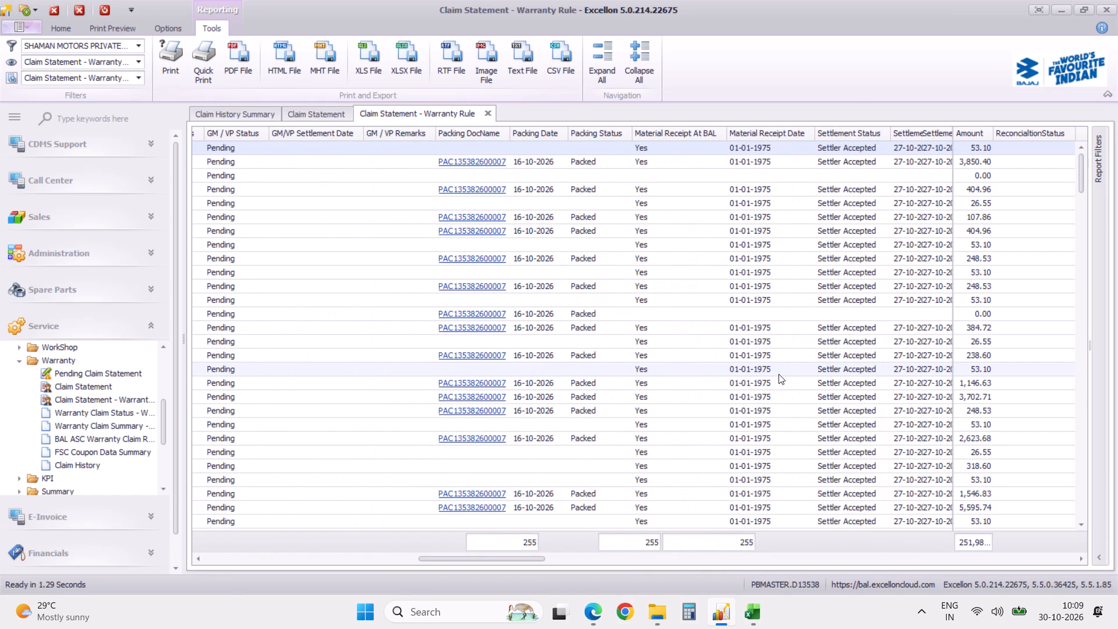
scroll(779, 374, right, 2)
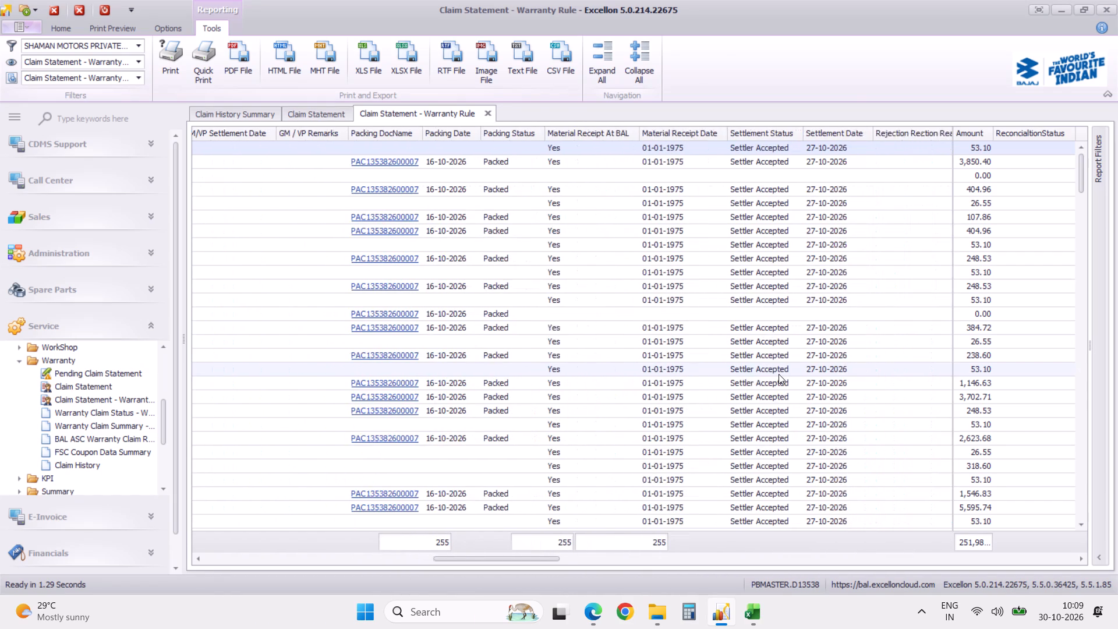
scroll(779, 374, right, 3)
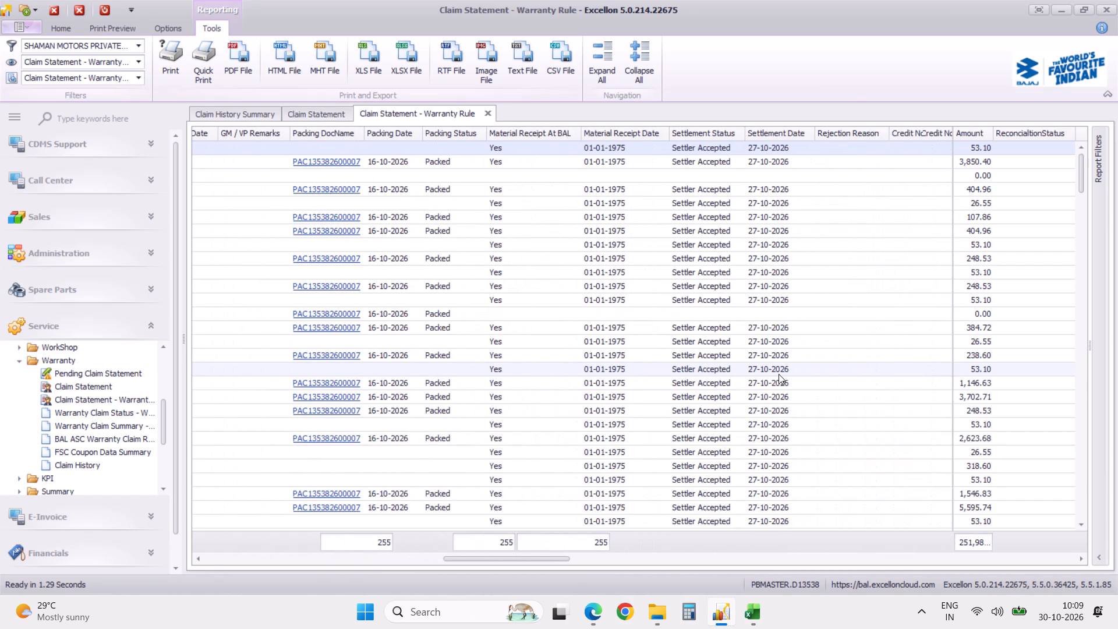
scroll(779, 374, right, 10)
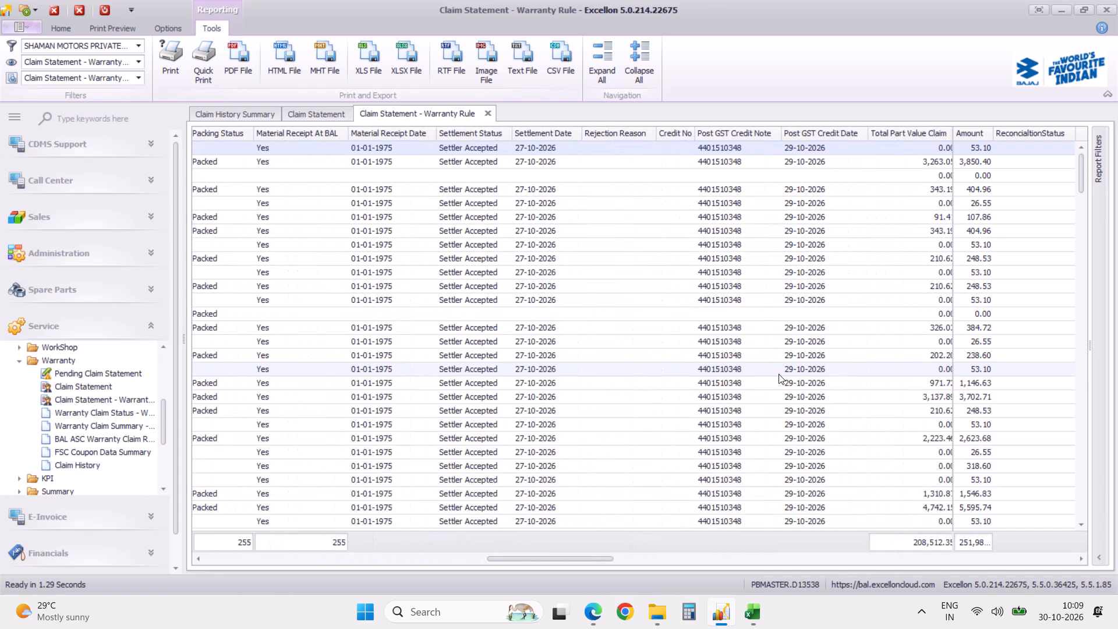
scroll(779, 374, right, 2)
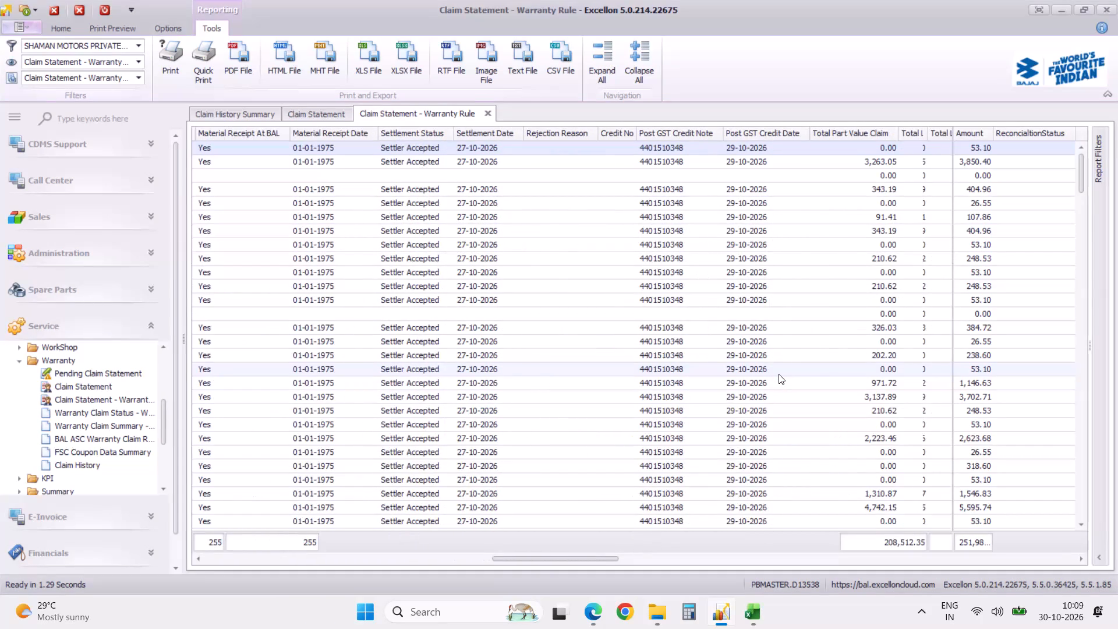
Examine the report's claim value, tax, defect code, claim invoice, LR and box number columns through to Rejection Reason.
scroll(779, 374, down, 20)
scroll(779, 374, down, 4)
scroll(779, 374, right, 11)
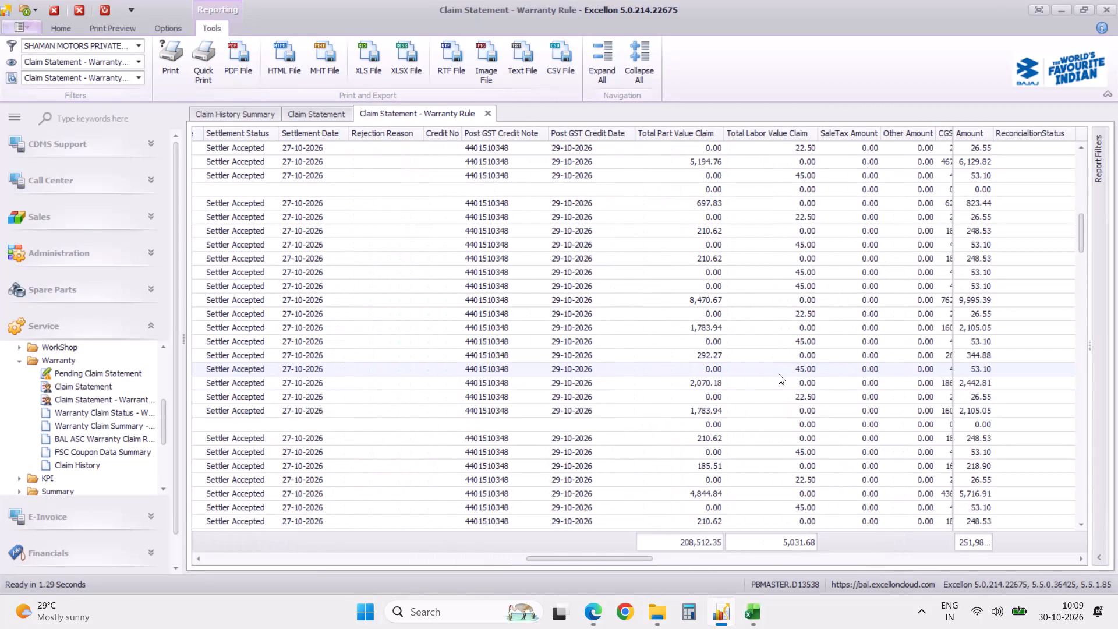
scroll(779, 374, right, 10)
scroll(779, 374, right, 13)
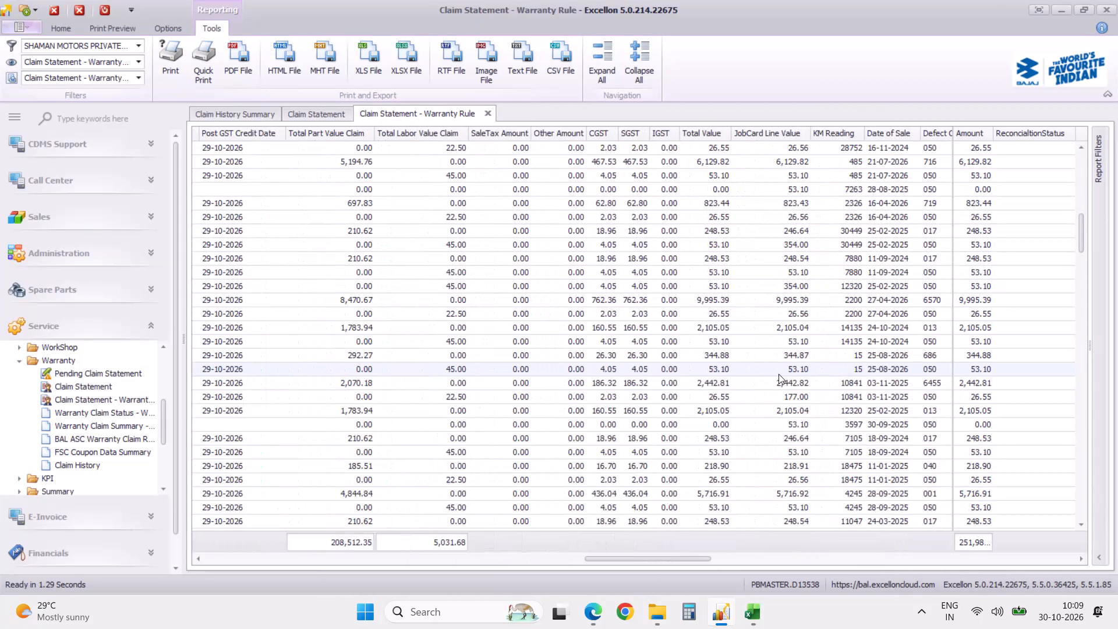
scroll(779, 374, right, 18)
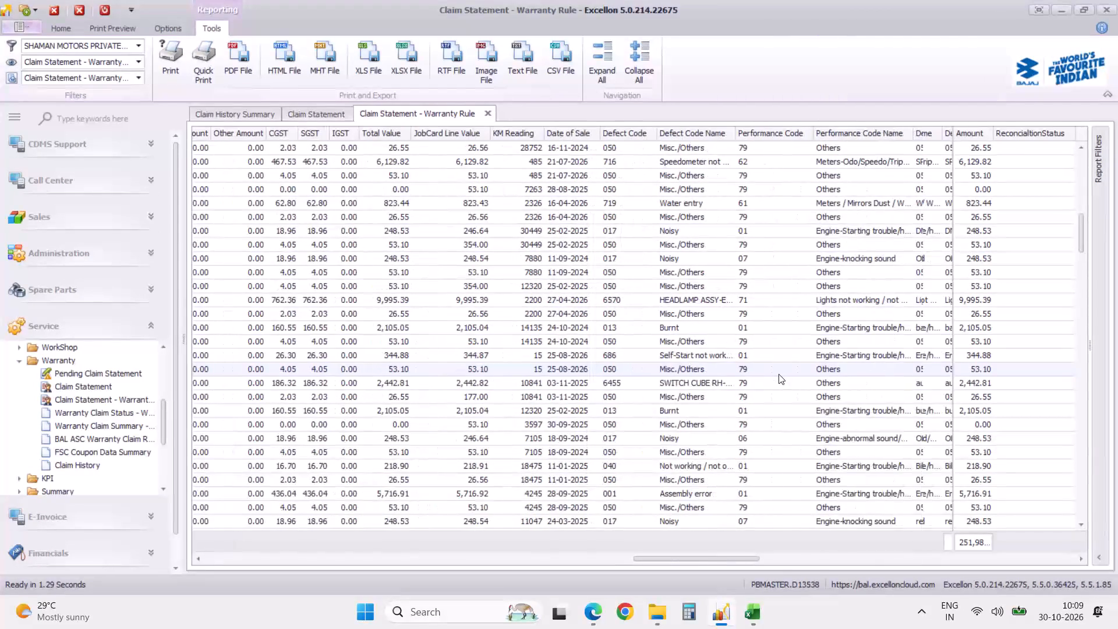
scroll(779, 374, right, 10)
scroll(779, 374, right, 13)
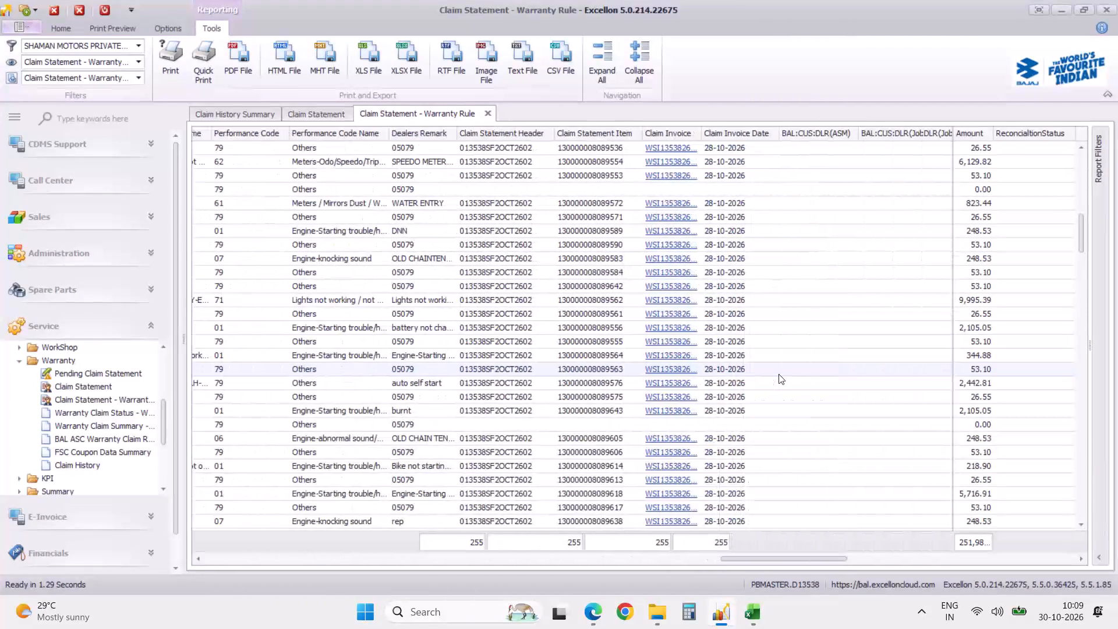
scroll(779, 374, right, 12)
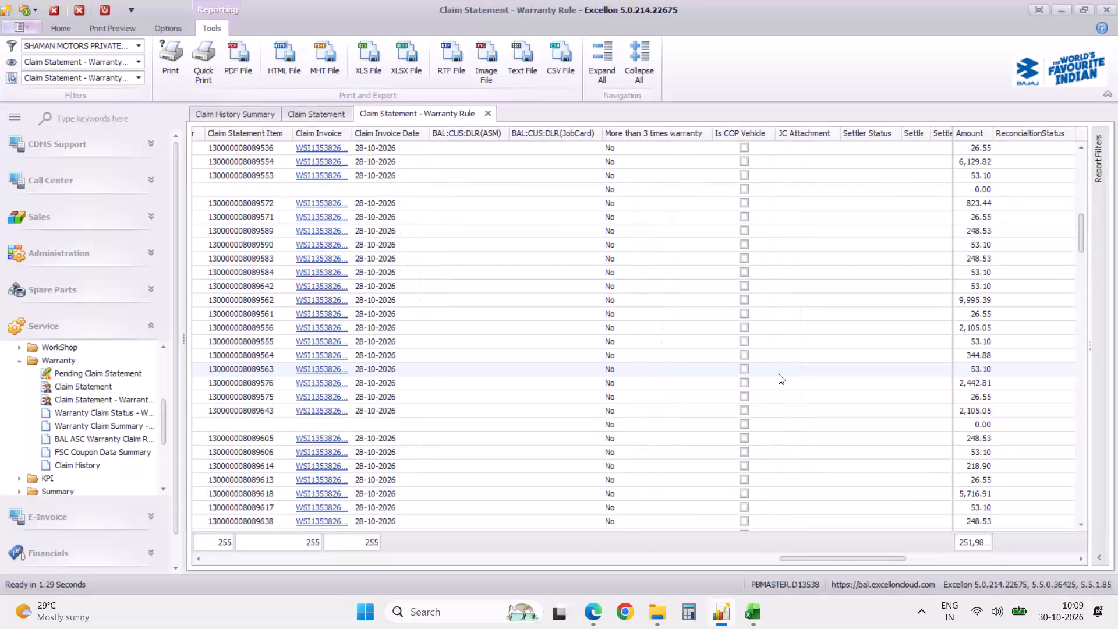
scroll(779, 374, right, 20)
scroll(779, 374, right, 14)
scroll(779, 374, right, 10)
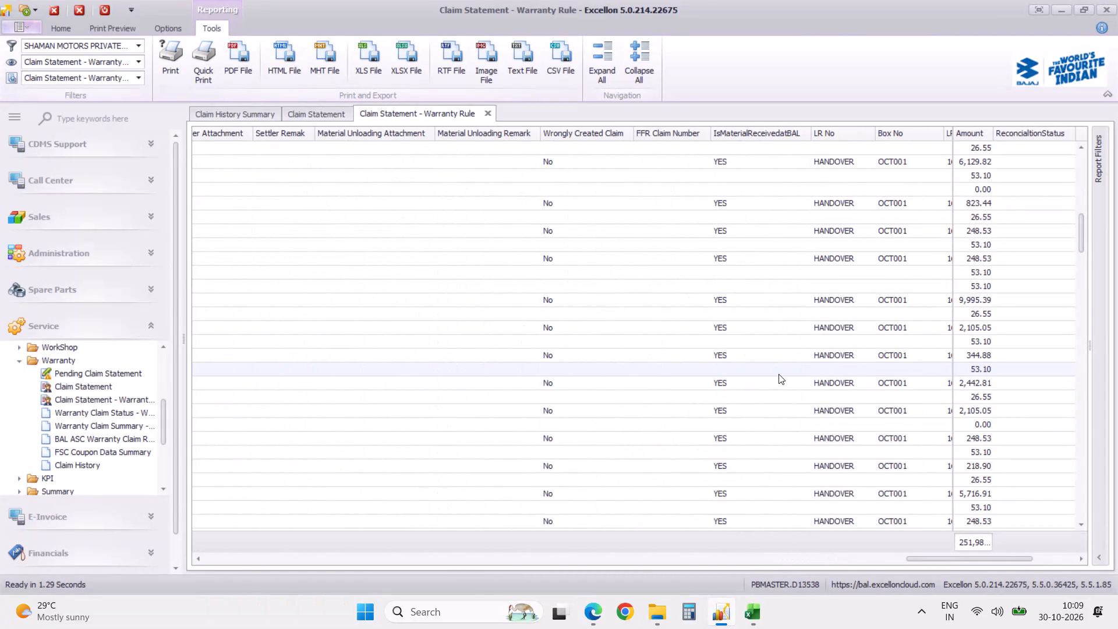
scroll(779, 374, right, 15)
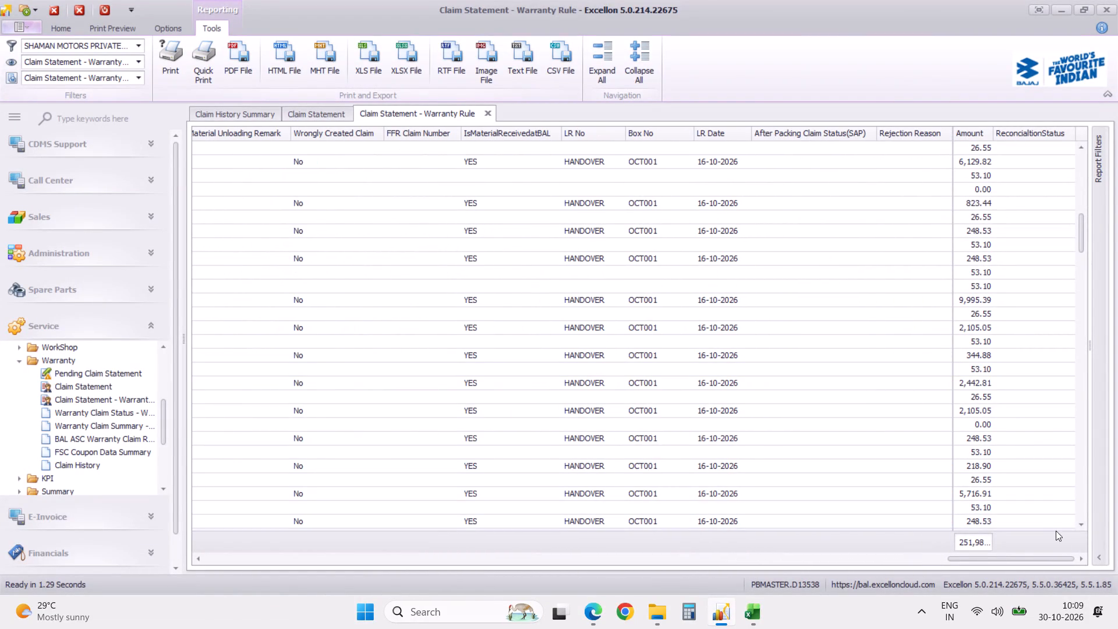
Regenerate the Claim Statement - Warranty Rule report with the date range set to Month To Date.
click(1098, 557)
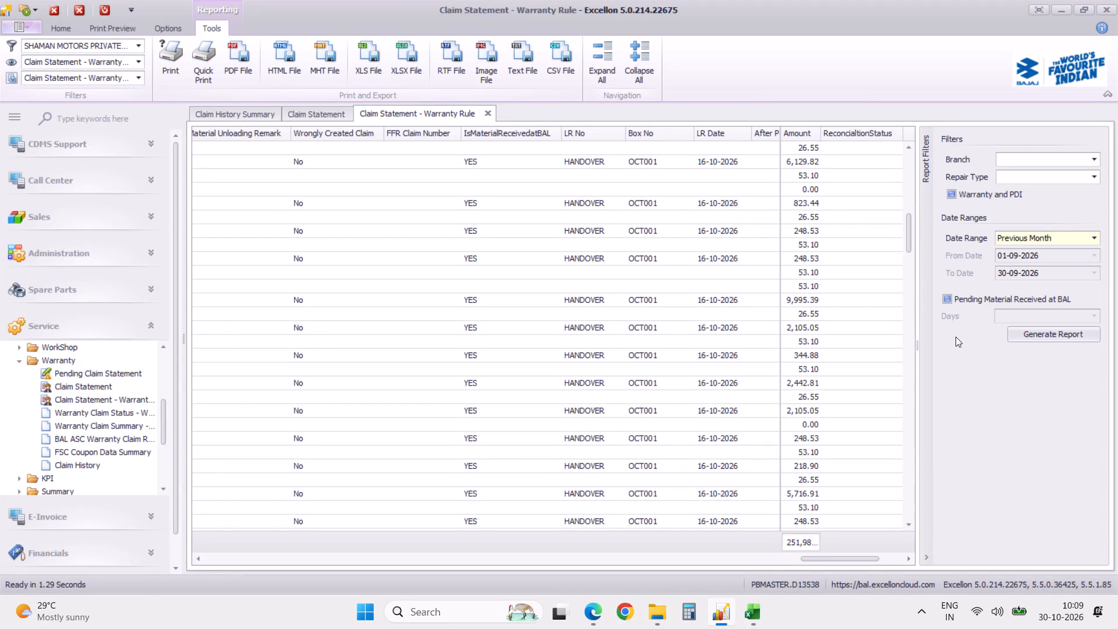
click(1096, 240)
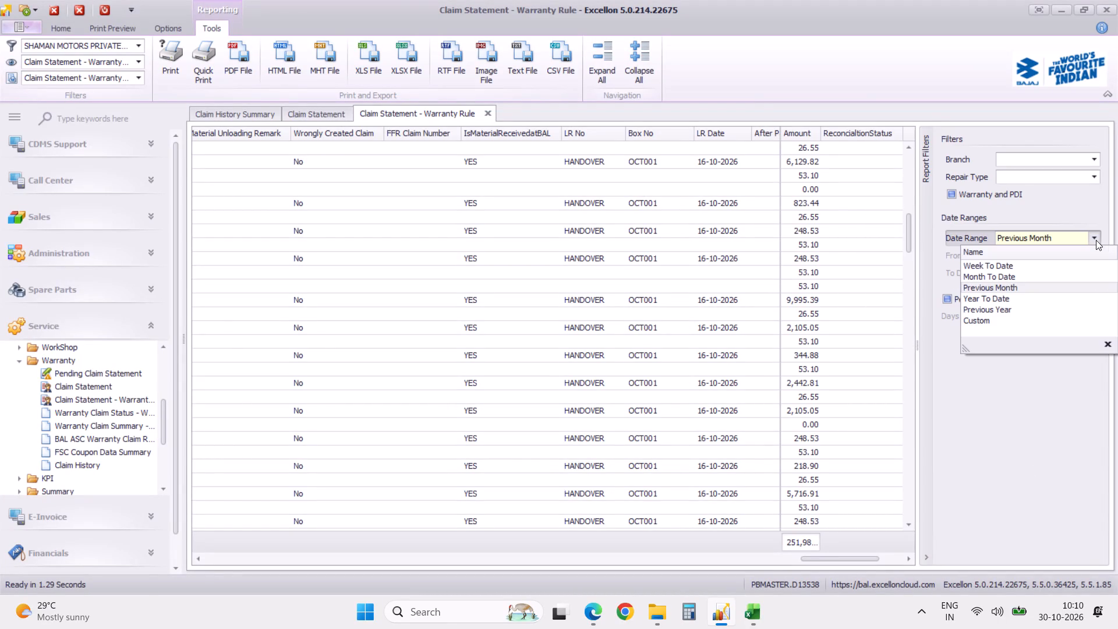
click(1062, 273)
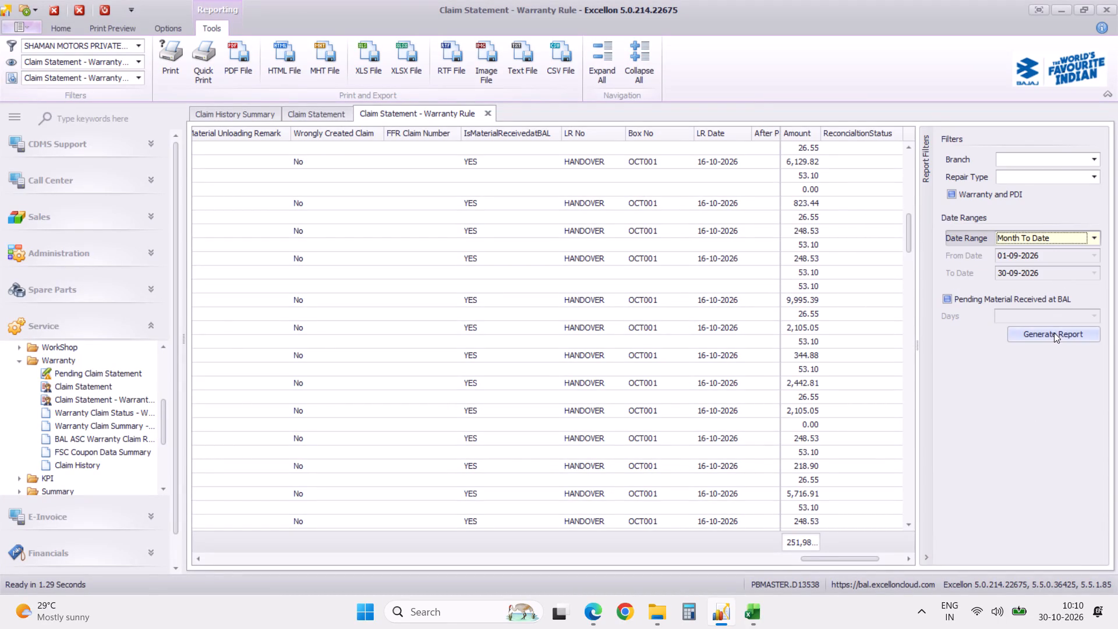
click(1054, 333)
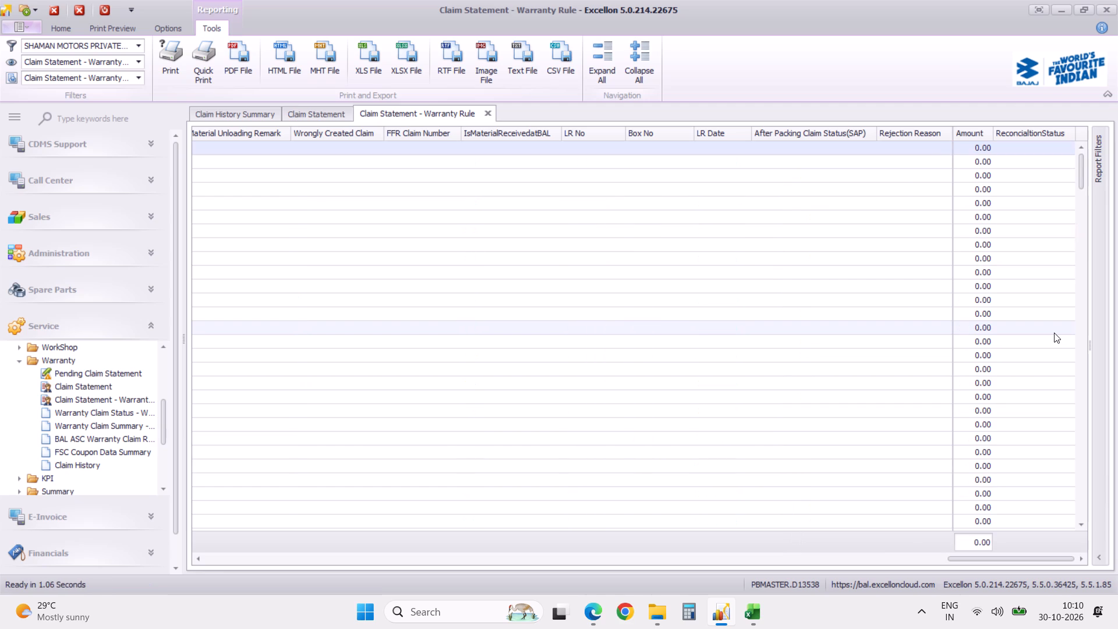
Examine the Month To Date claims' job card line values, defect and performance codes, and dealer remarks down to the last rows.
scroll(723, 425, left, 20)
scroll(723, 425, left, 9)
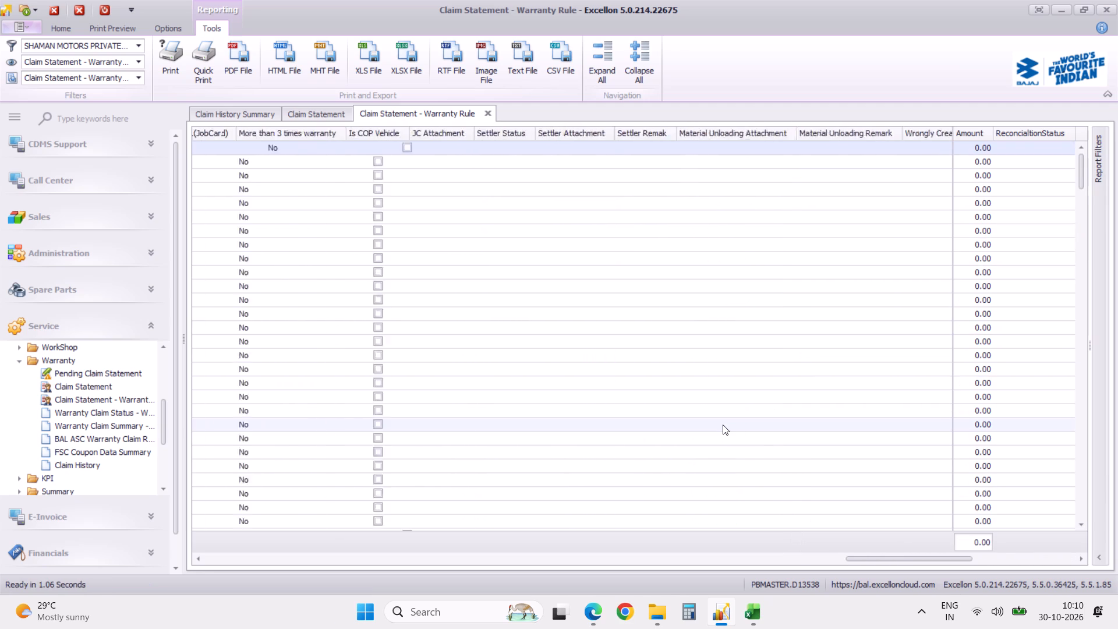
scroll(723, 425, left, 20)
scroll(723, 425, left, 16)
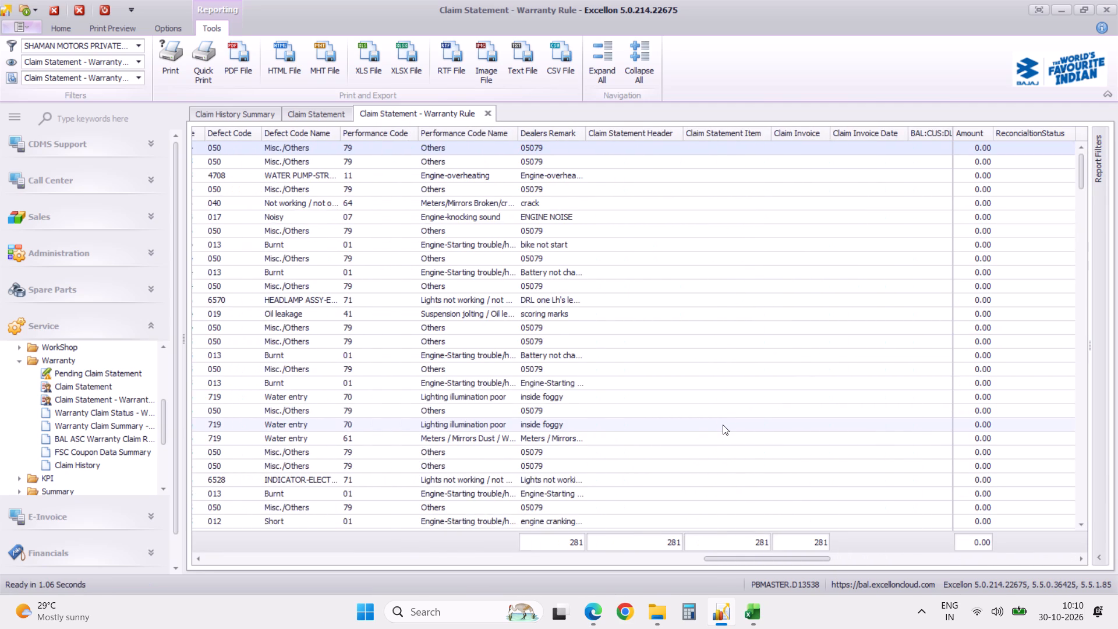
scroll(723, 425, left, 15)
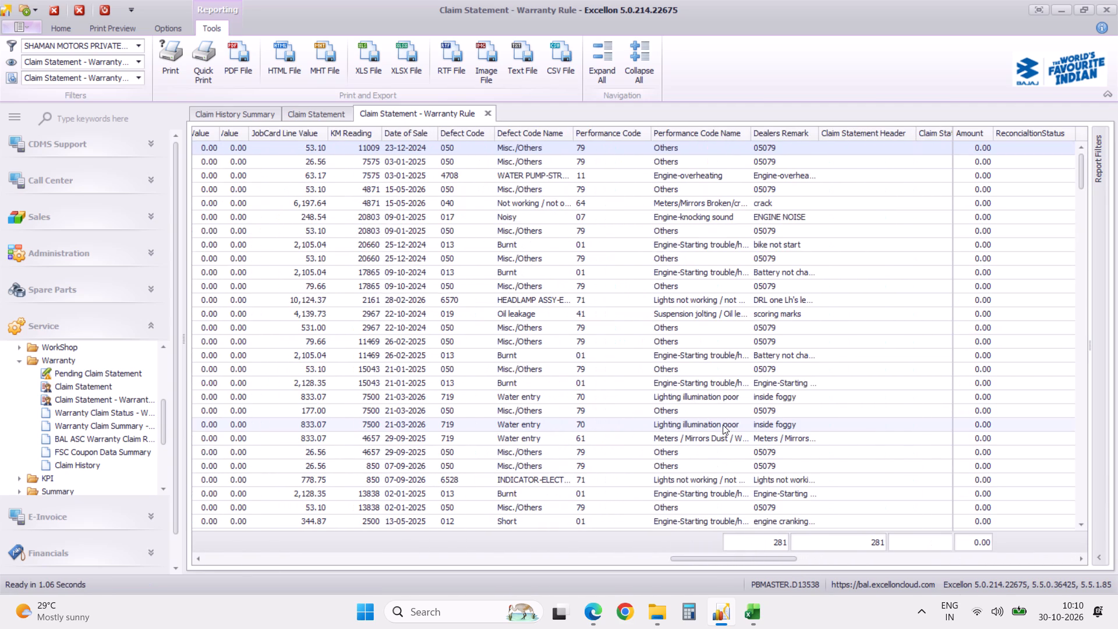
scroll(723, 425, left, 20)
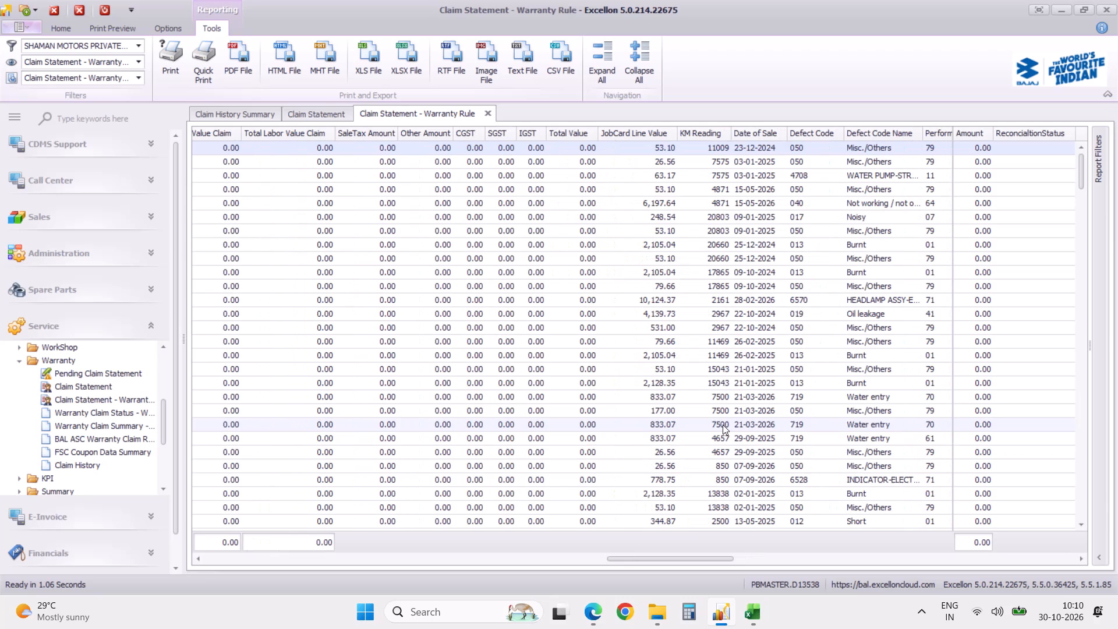
scroll(723, 425, right, 5)
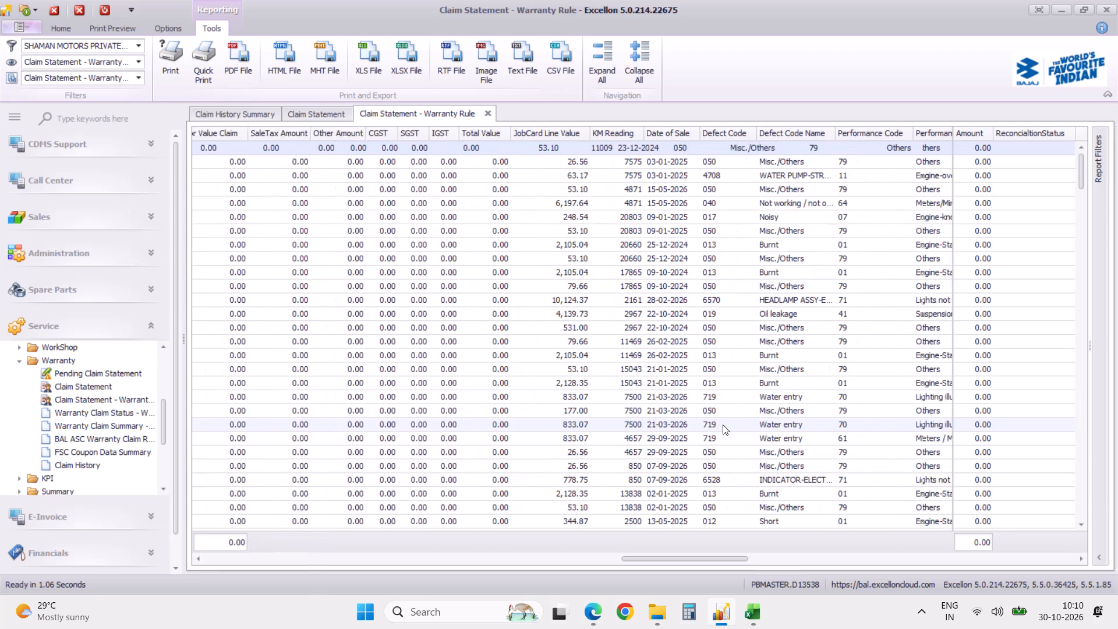
scroll(723, 425, right, 18)
scroll(723, 425, down, 20)
scroll(723, 425, down, 15)
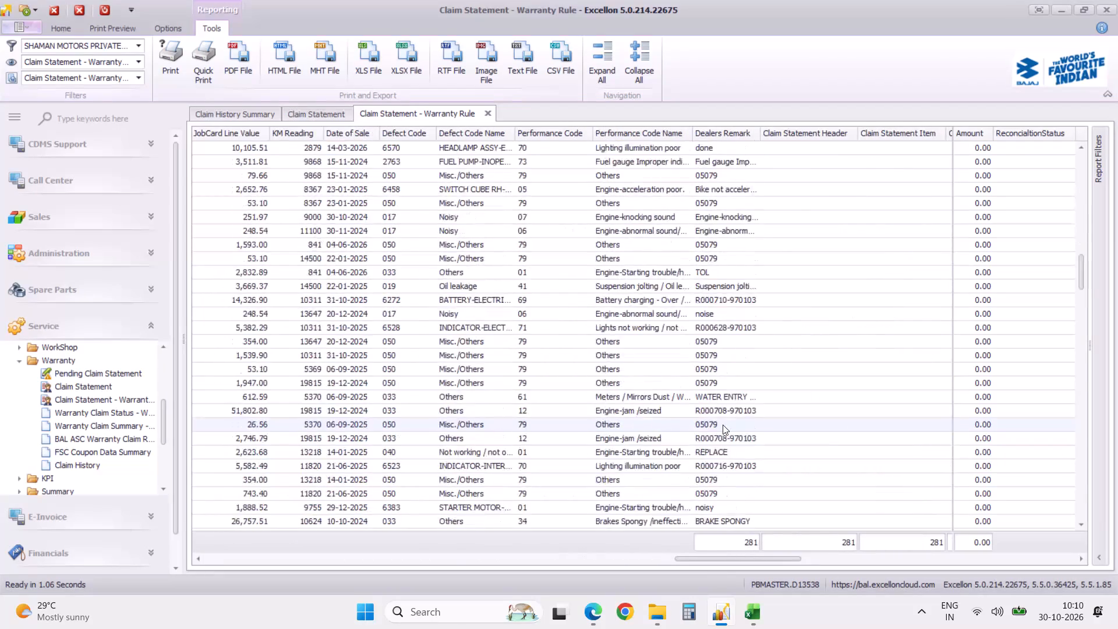
scroll(723, 425, down, 20)
scroll(723, 425, down, 20)
scroll(723, 425, down, 20)
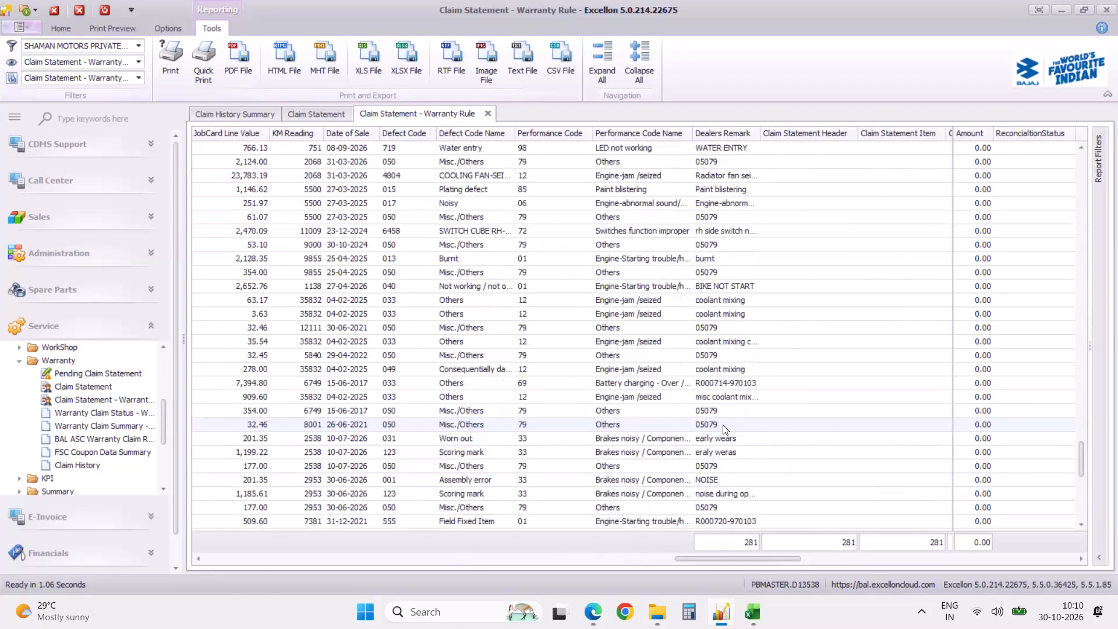
scroll(723, 425, down, 18)
Review the settlement and credit columns, and the ASM, RM and GM / VP statuses and remarks across the claim rows.
scroll(723, 425, left, 12)
scroll(723, 425, left, 20)
scroll(723, 425, left, 12)
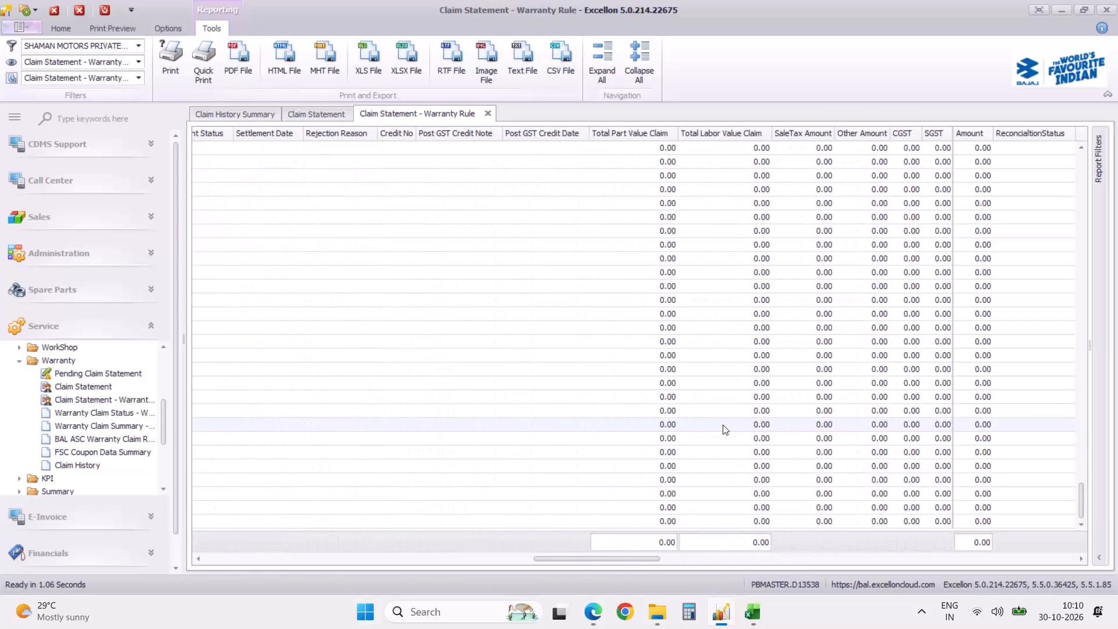
scroll(723, 425, left, 15)
scroll(723, 425, left, 17)
scroll(723, 425, left, 16)
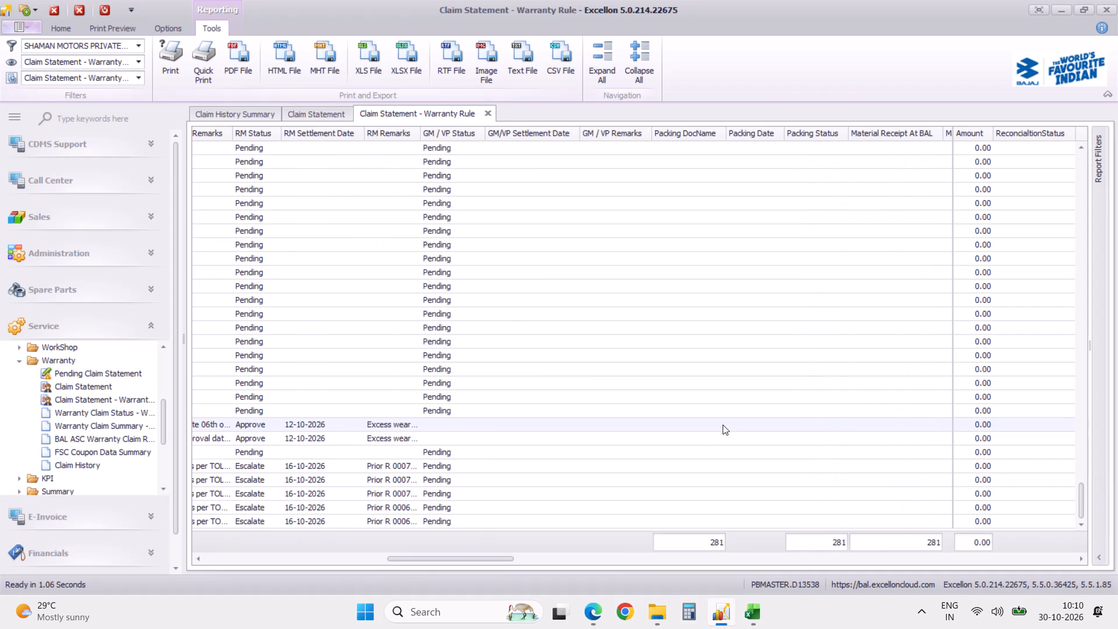
scroll(723, 425, left, 8)
scroll(723, 425, left, 20)
scroll(723, 425, left, 1)
scroll(723, 425, right, 6)
scroll(723, 425, down, 20)
scroll(723, 425, down, 2)
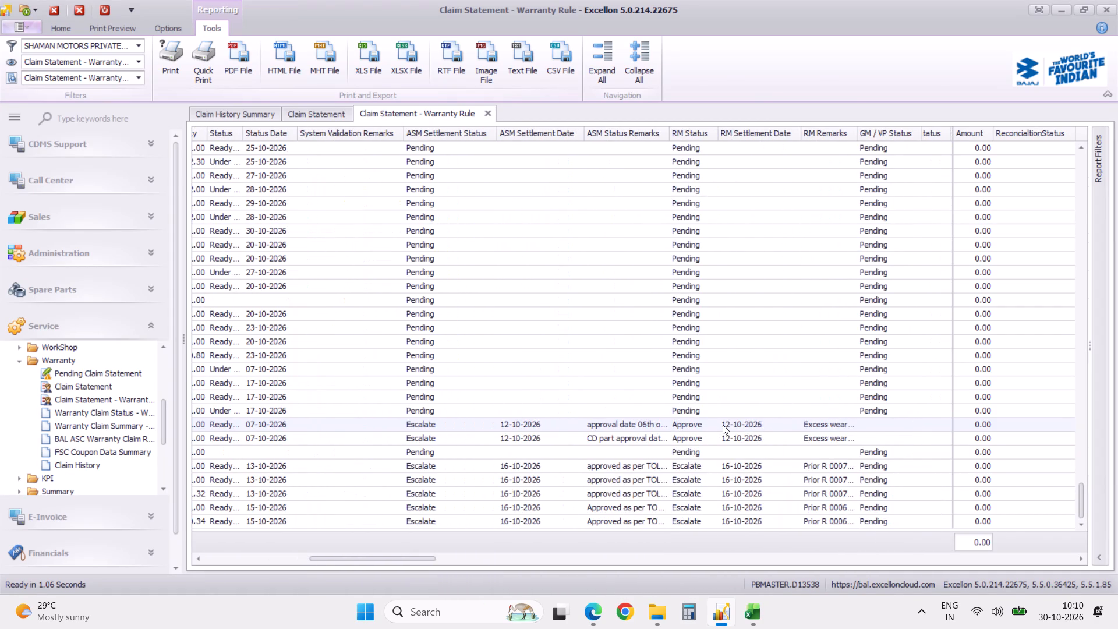
scroll(723, 425, down, 20)
scroll(723, 425, down, 1)
scroll(723, 425, up, 20)
scroll(723, 425, up, 5)
scroll(723, 425, down, 20)
scroll(723, 425, down, 20)
scroll(723, 425, down, 3)
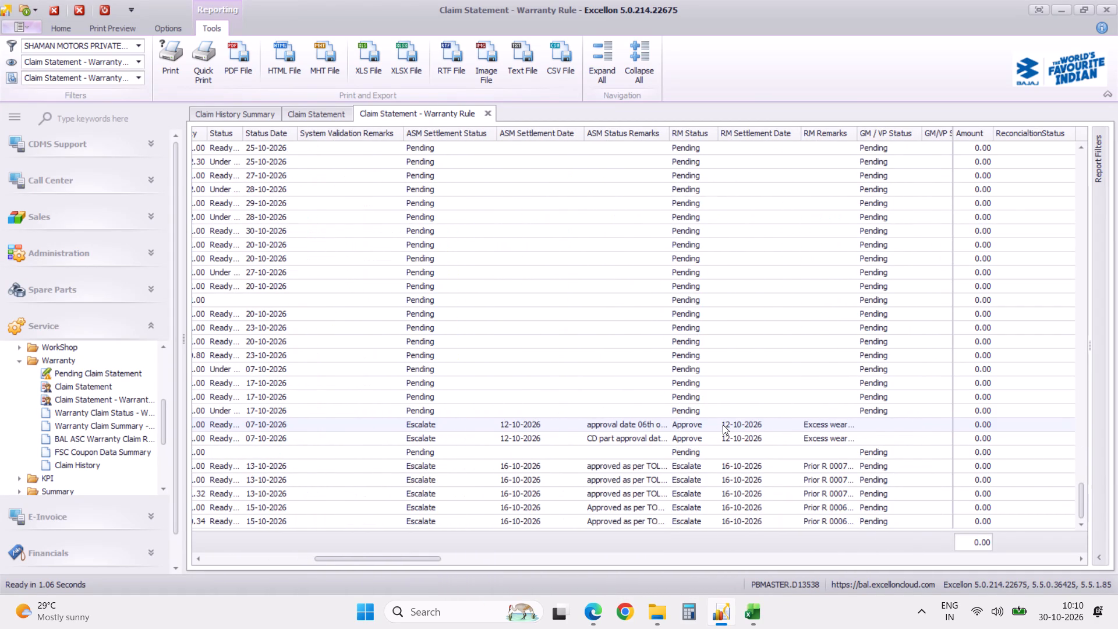
scroll(723, 425, down, 19)
scroll(723, 425, up, 20)
scroll(723, 425, up, 20)
scroll(723, 425, up, 16)
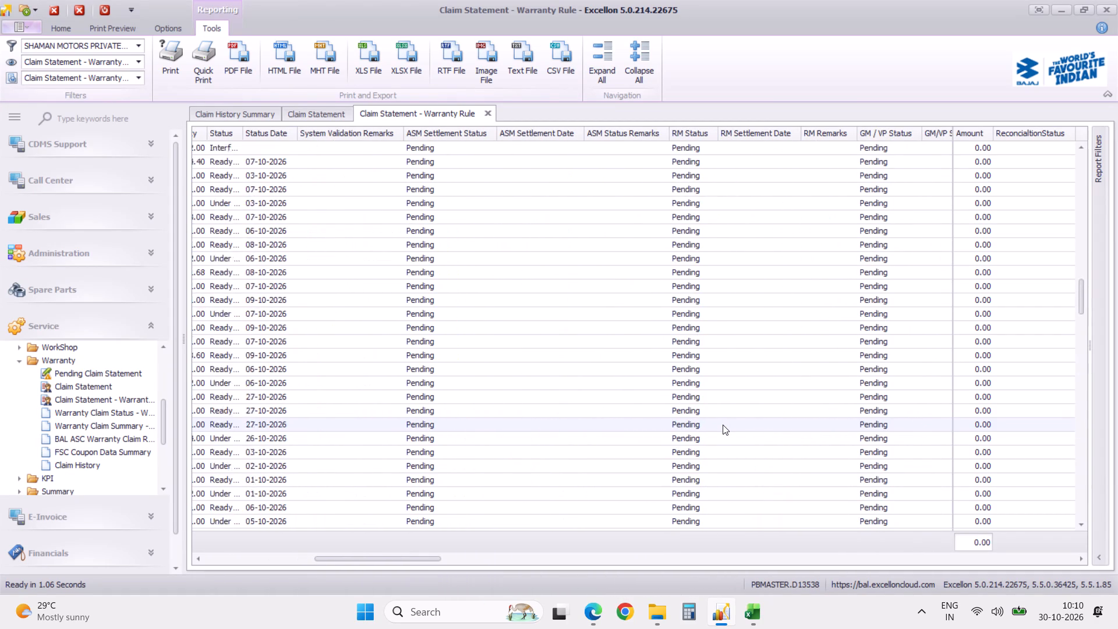
scroll(723, 425, up, 20)
scroll(723, 425, up, 20)
scroll(723, 425, up, 13)
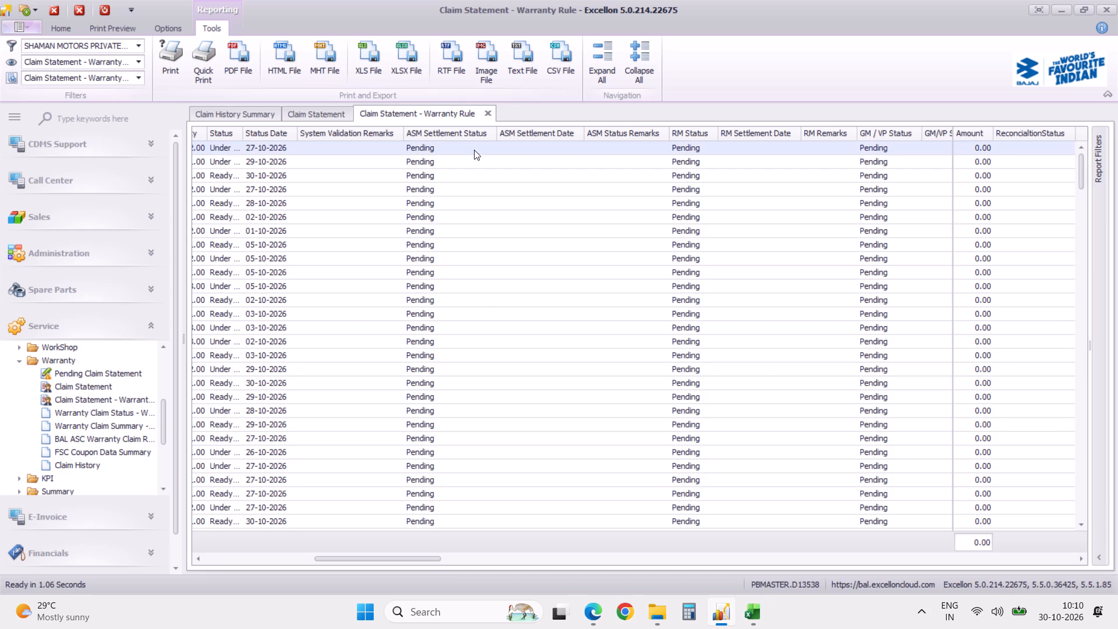
Close the Claim Statement - Warranty Rule, Claim Statement and Claim History Summary reports, and collapse the Service group.
click(487, 114)
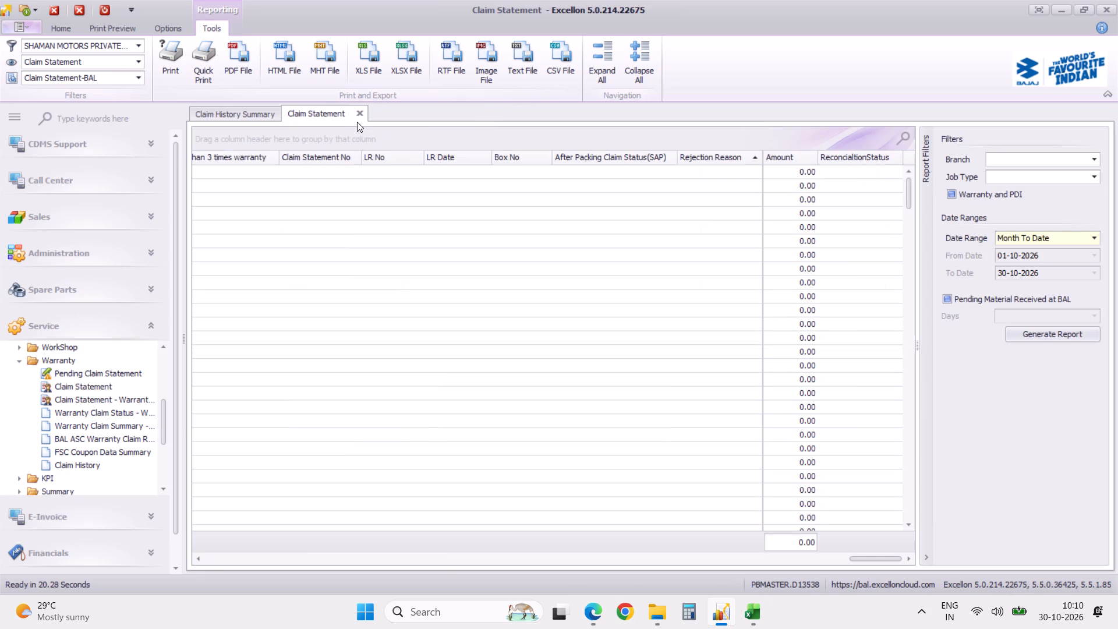
click(359, 118)
click(289, 115)
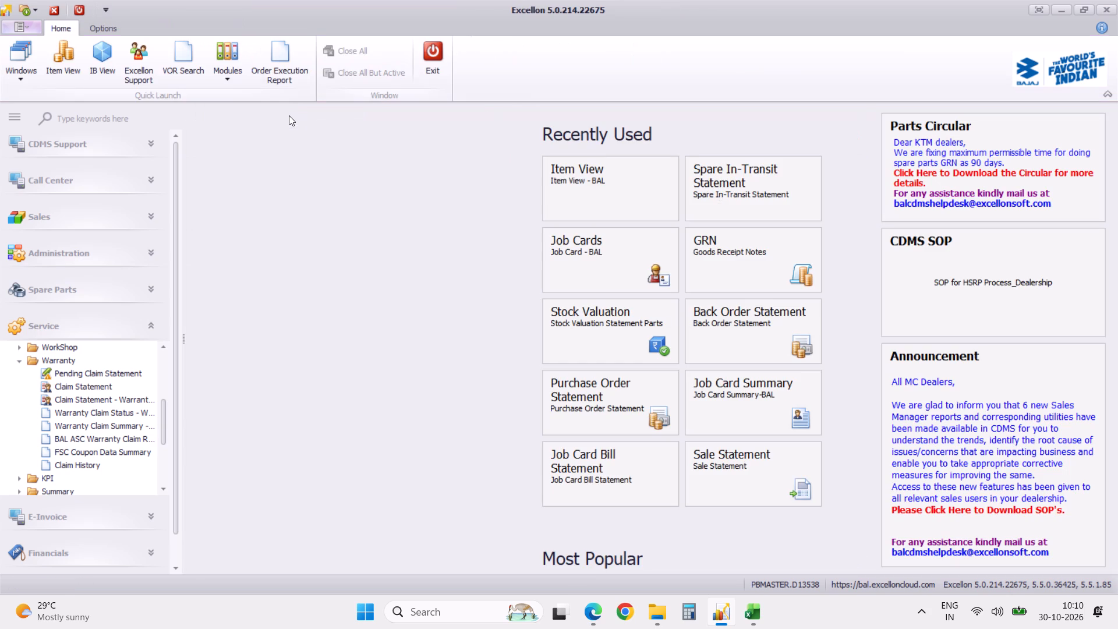
click(153, 331)
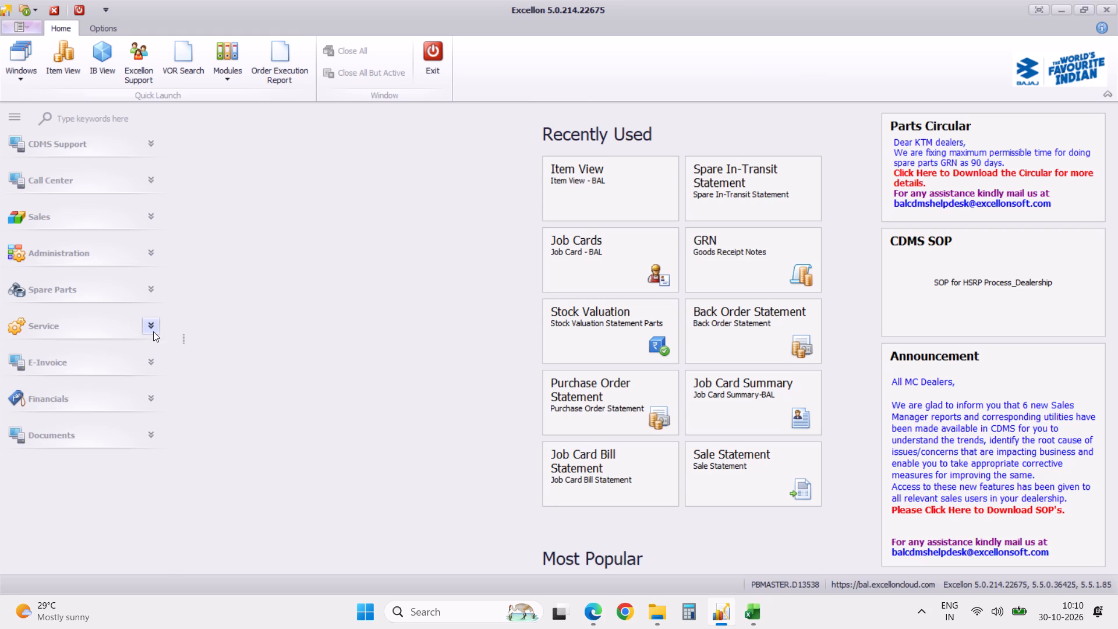